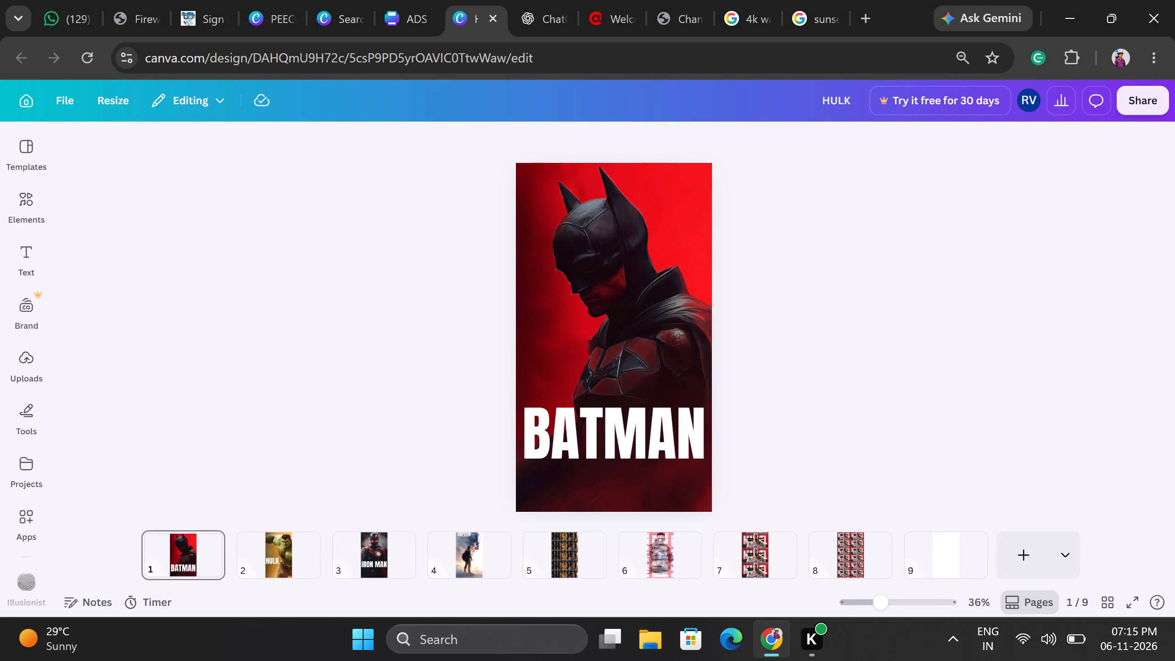
Look through pages 5 to 9 of the HULK design, checking the repeated-image pages and the blank page 9.
click(823, 554)
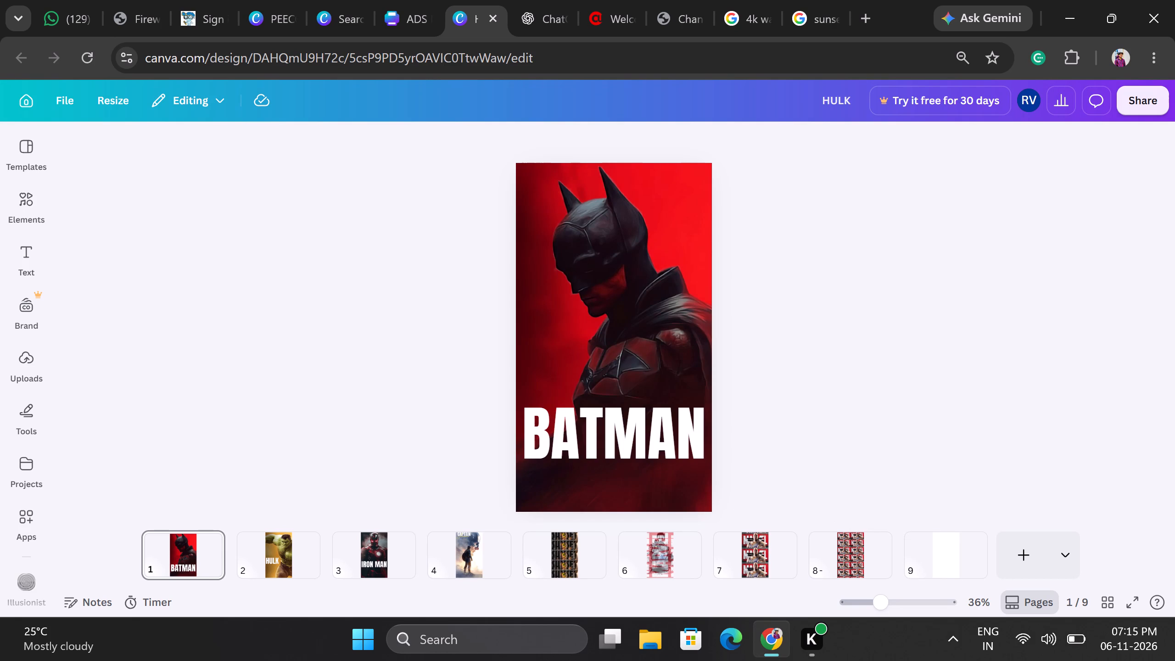
click(938, 571)
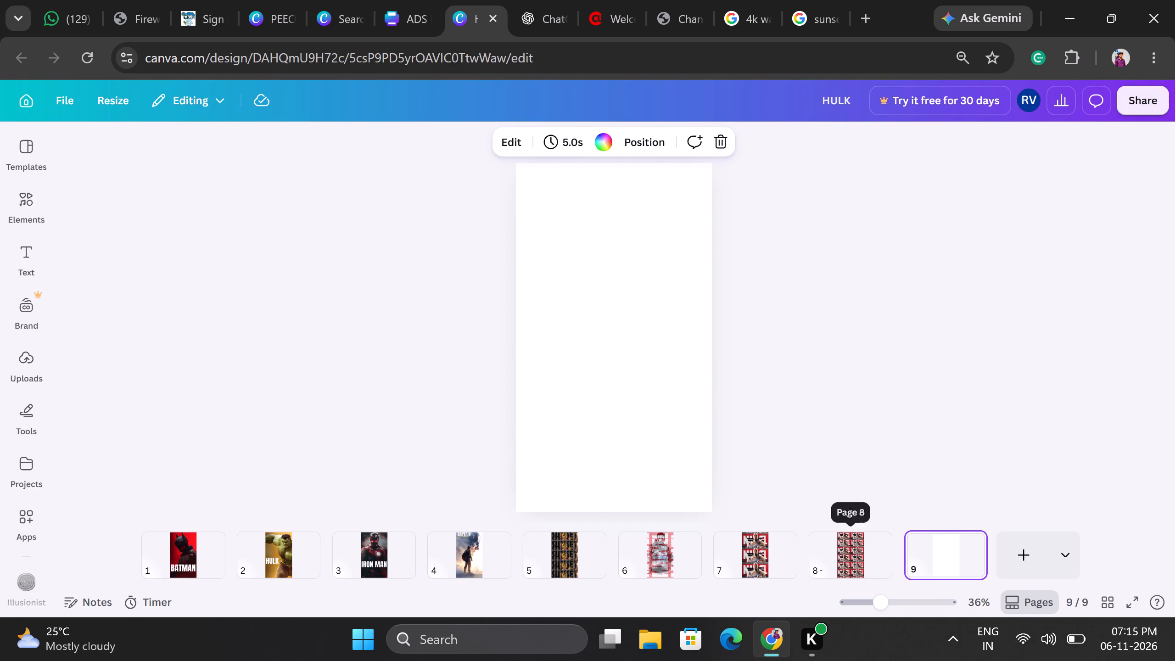
click(868, 538)
click(868, 538)
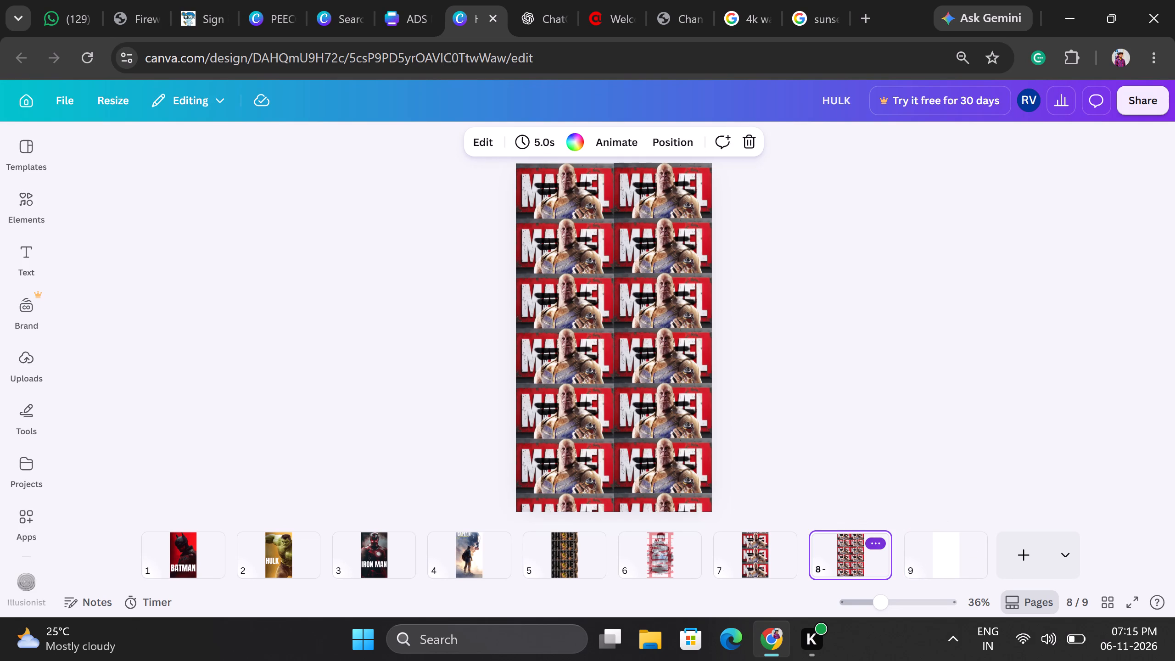
click(755, 538)
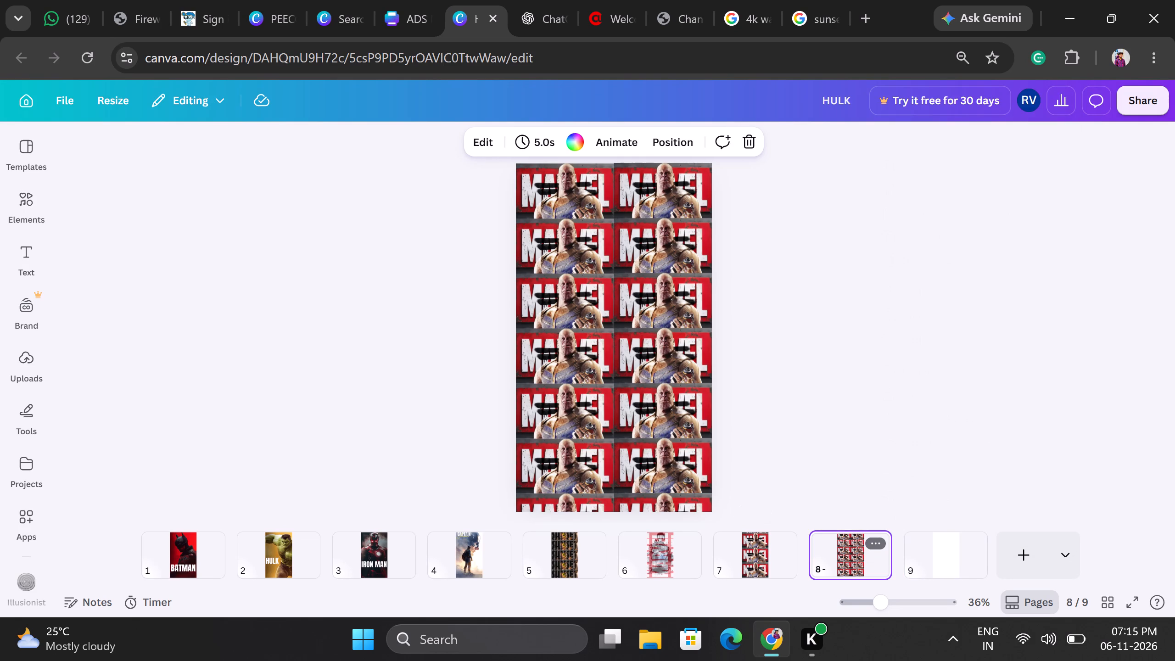
click(766, 558)
click(666, 556)
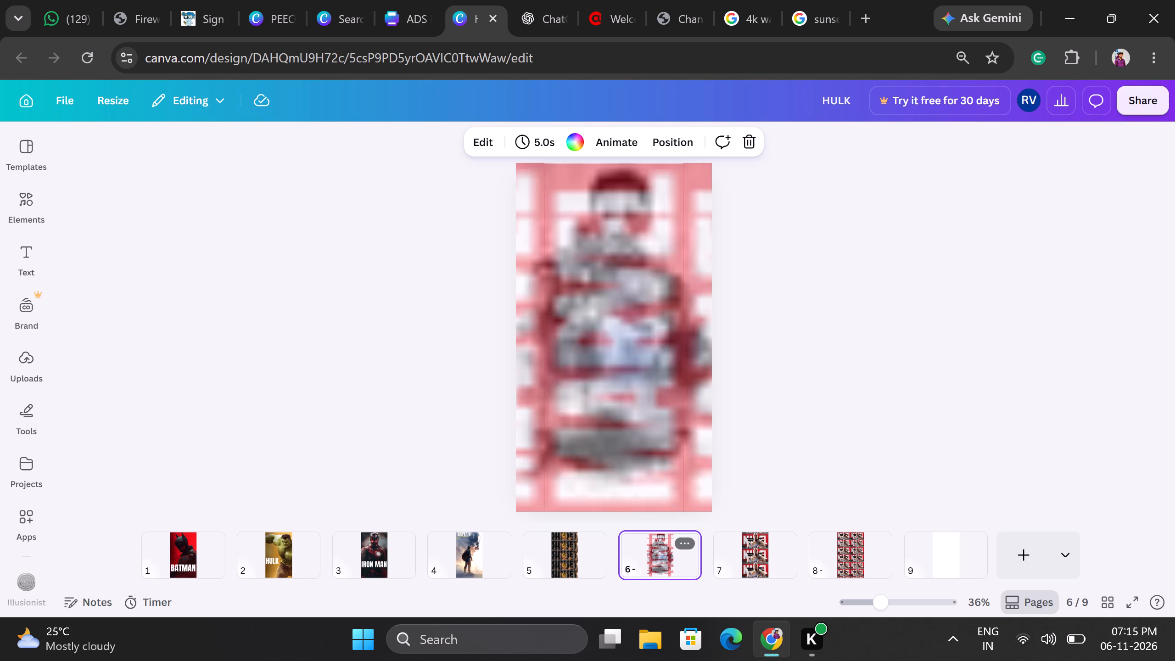
click(574, 561)
click(683, 563)
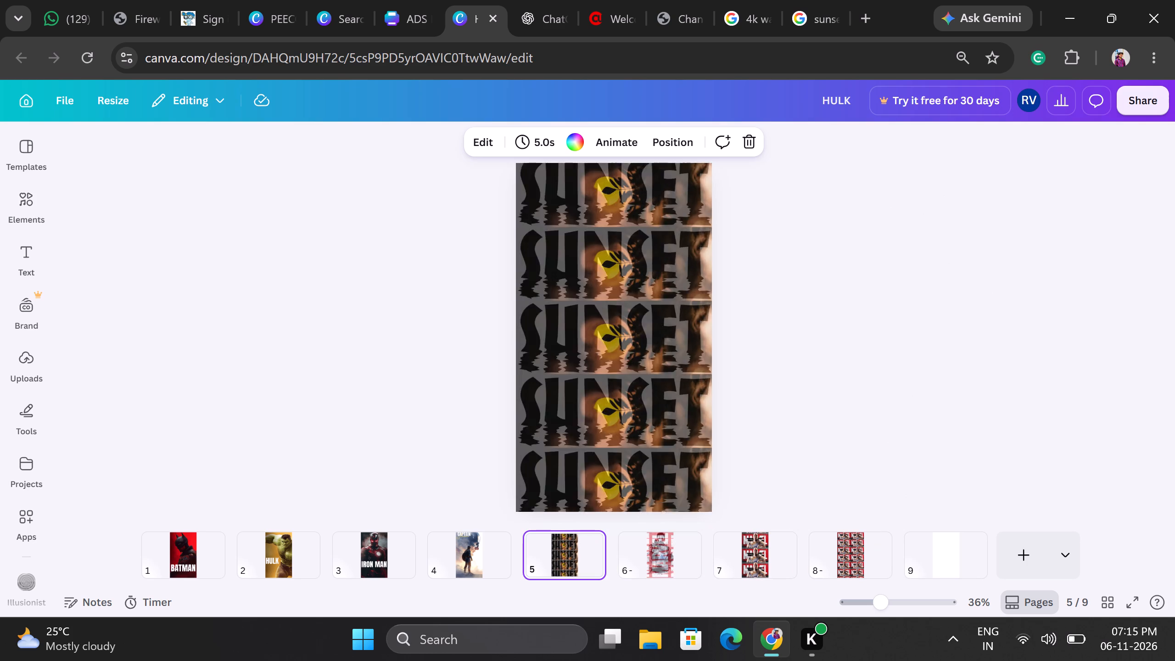
click(641, 438)
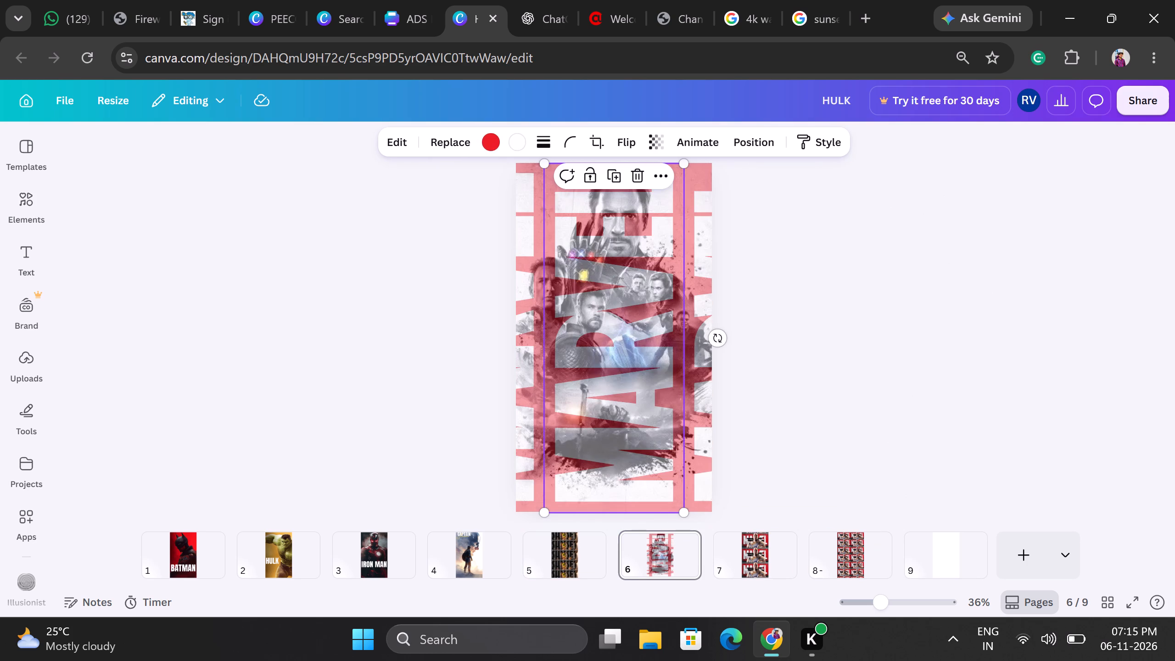
click(806, 409)
click(830, 554)
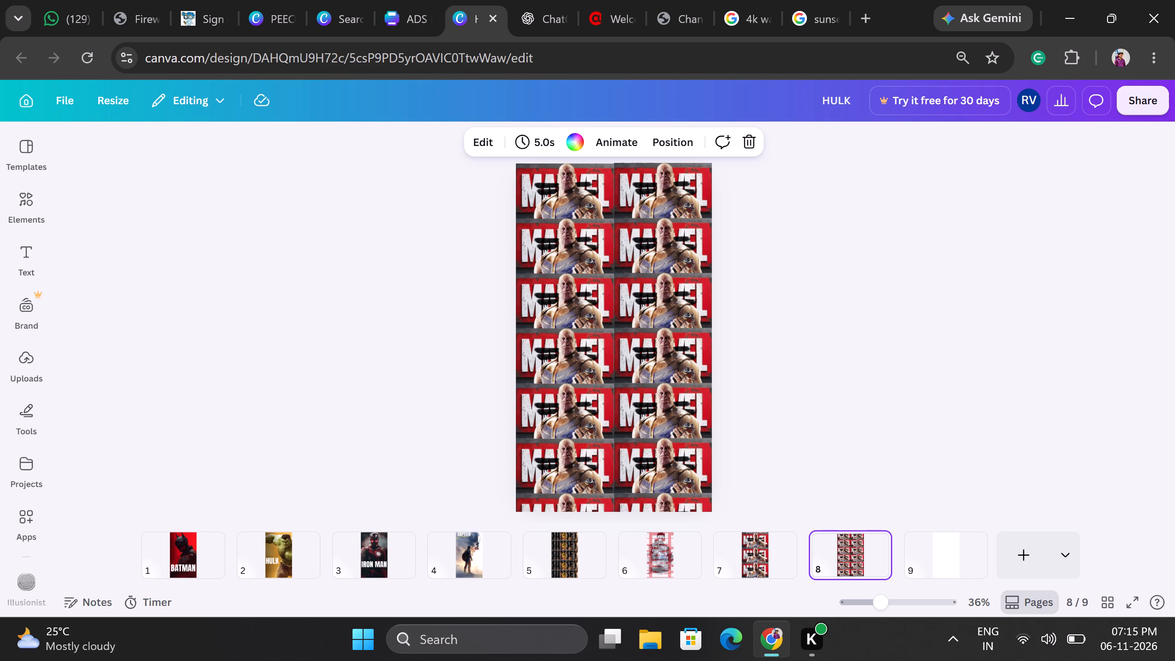
drag(799, 503, 372, 140)
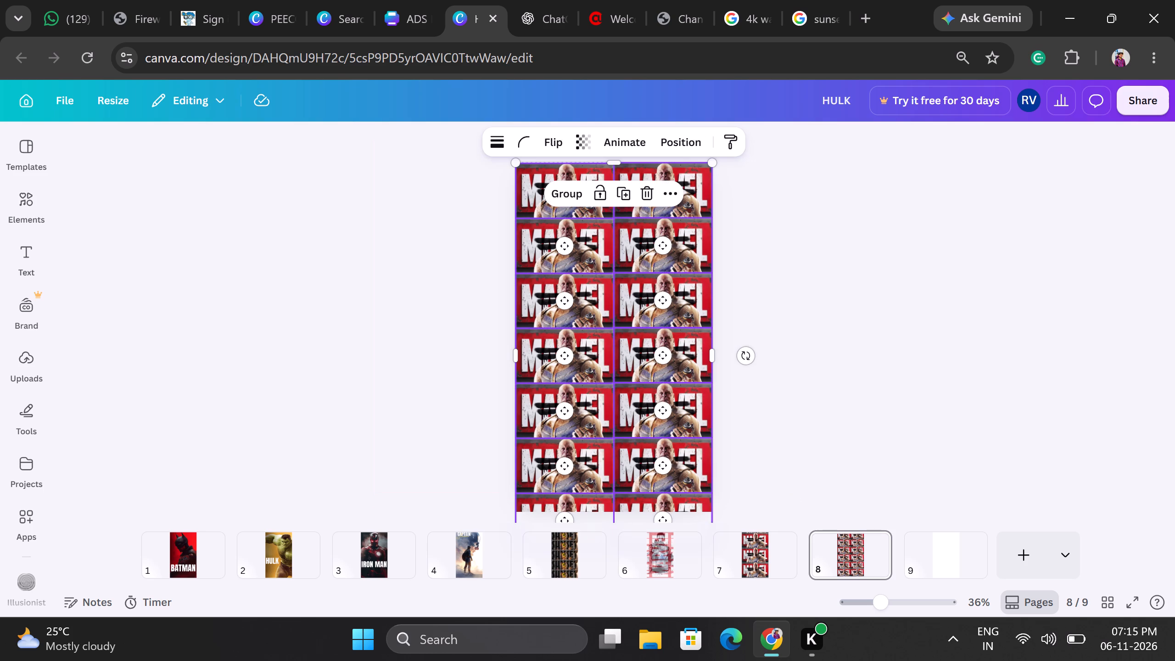
click(812, 349)
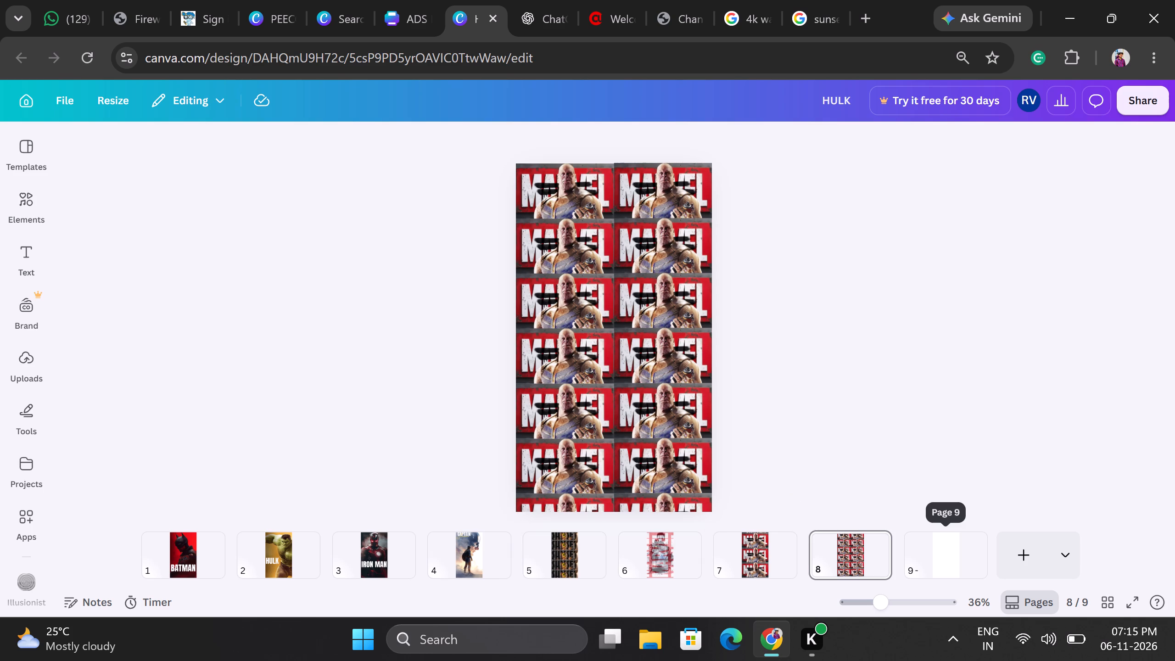
click(968, 555)
click(646, 357)
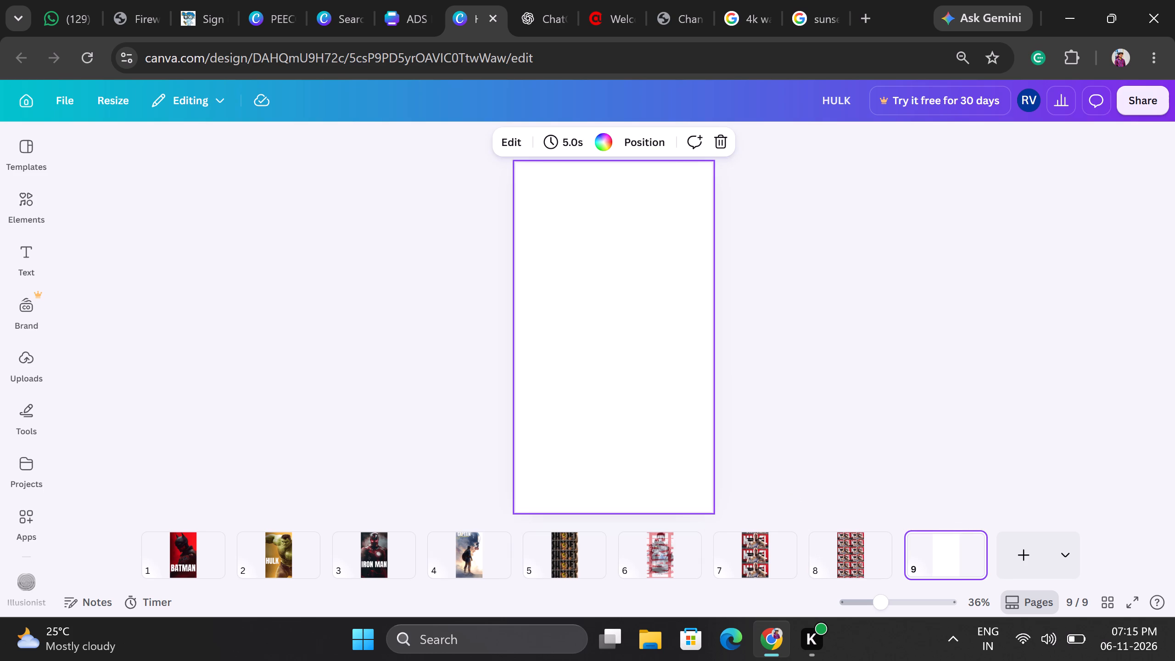
click(919, 327)
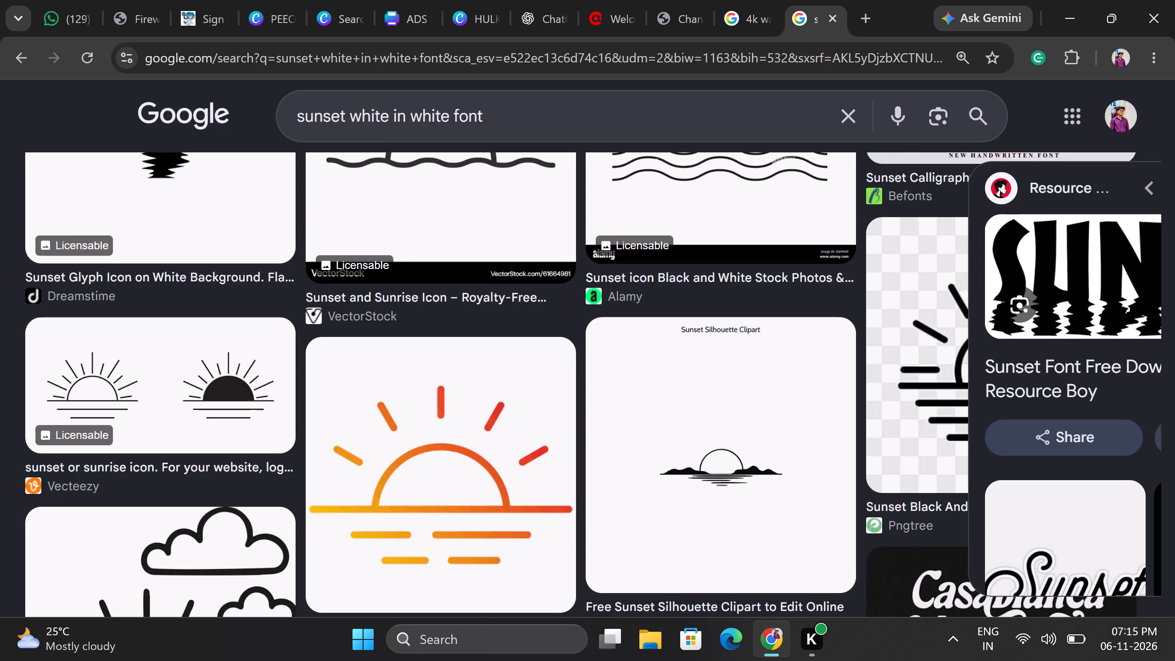
Reload the "sunset white in white font" image search in the browser and examine its results for suitable sunset lettering.
scroll(647, 484, down, 2)
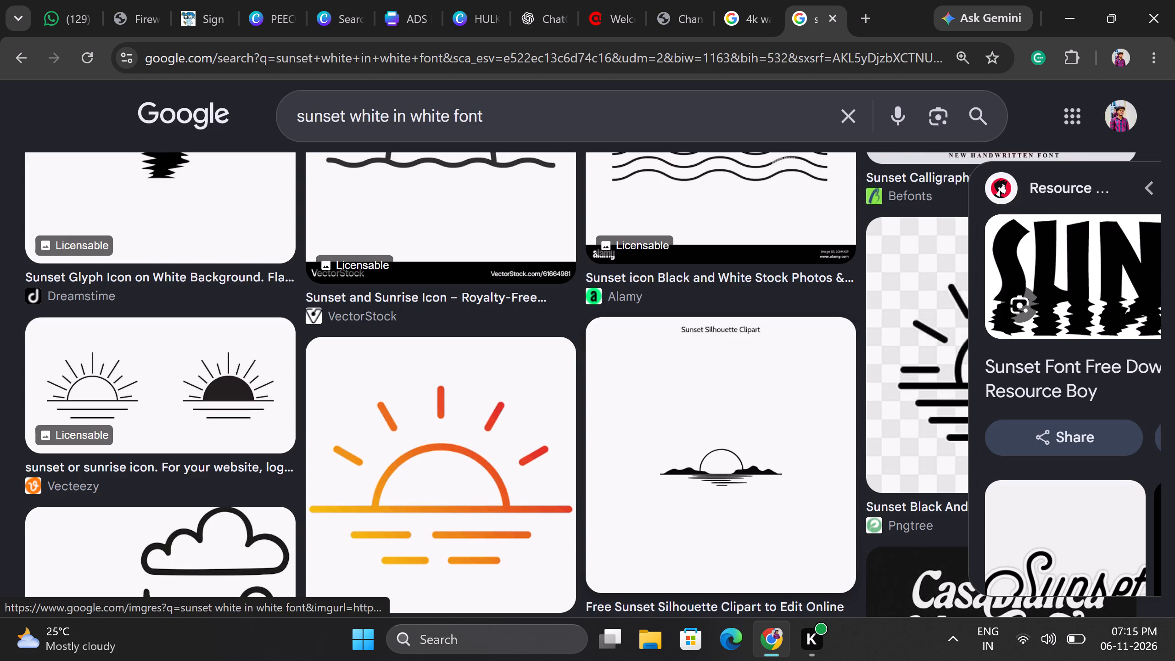
scroll(647, 484, down, 3)
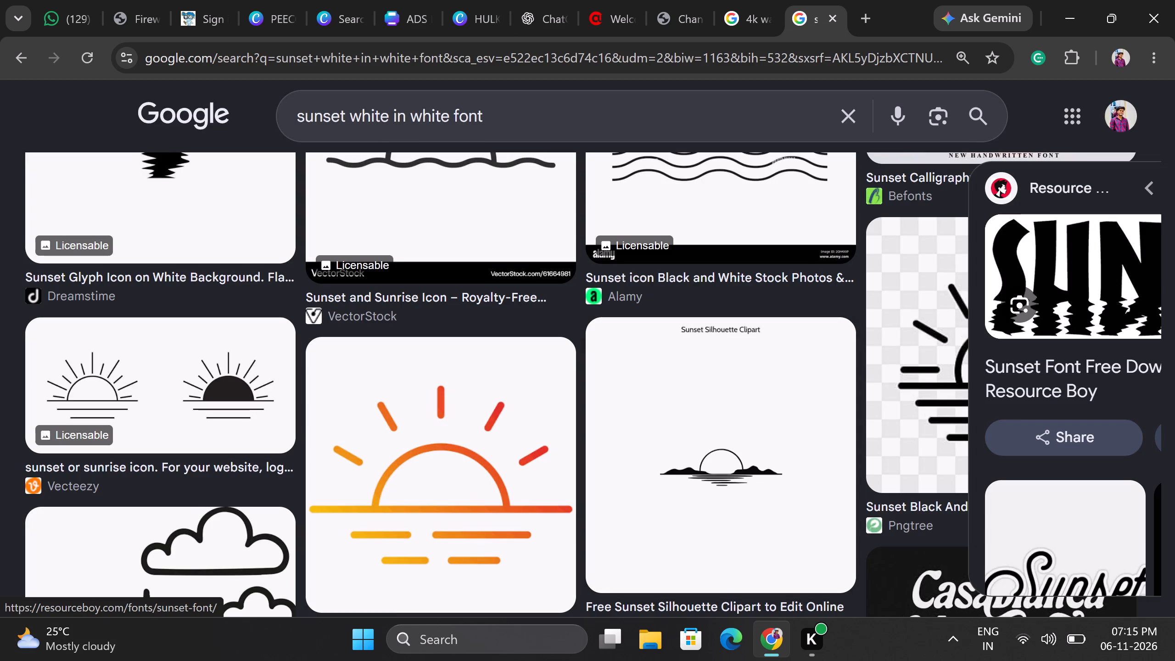
scroll(438, 386, down, 4)
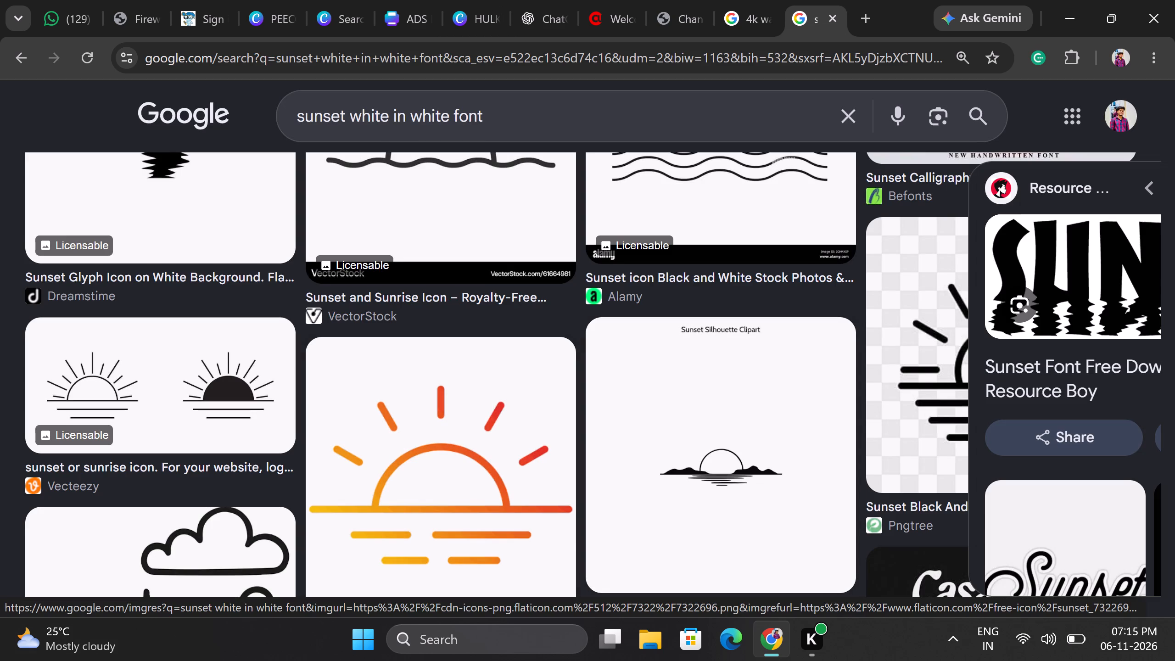
scroll(403, 472, up, 3)
scroll(403, 472, down, 6)
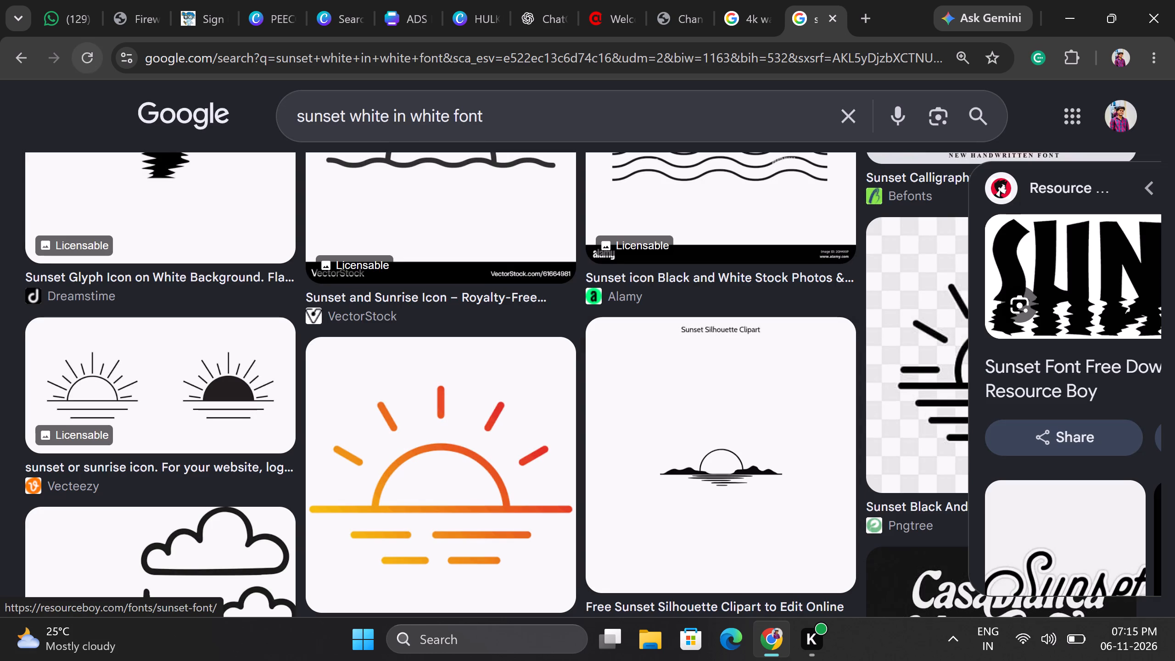
click(79, 45)
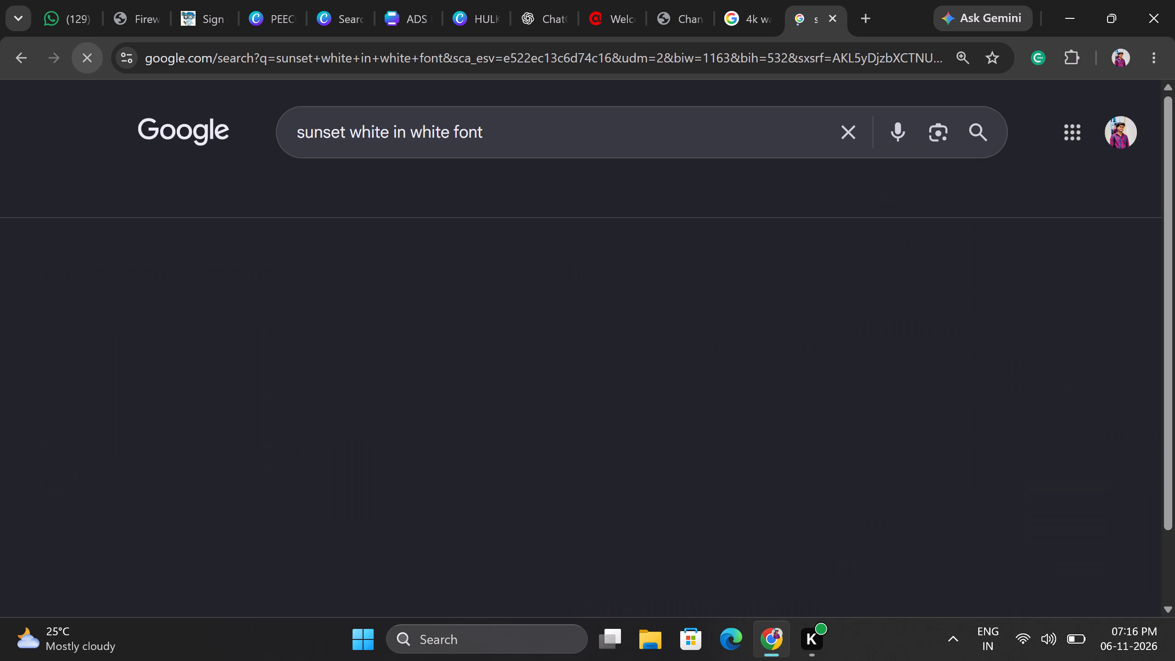
scroll(334, 353, down, 3)
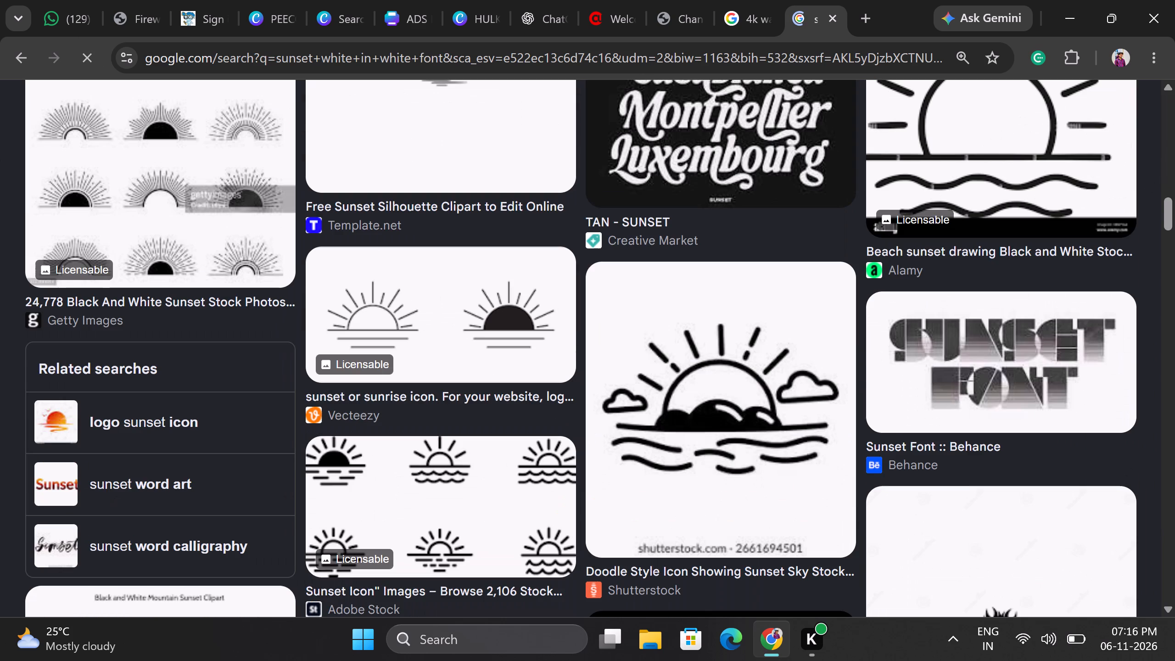
scroll(334, 353, down, 2)
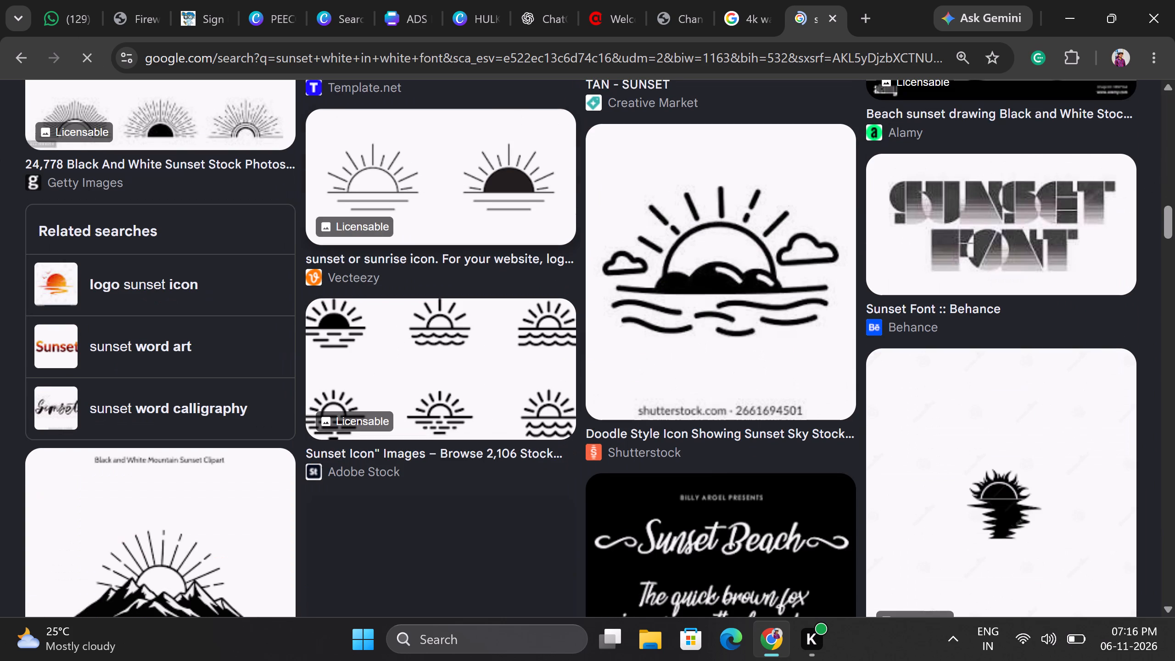
scroll(334, 353, down, 1)
scroll(334, 353, up, 1)
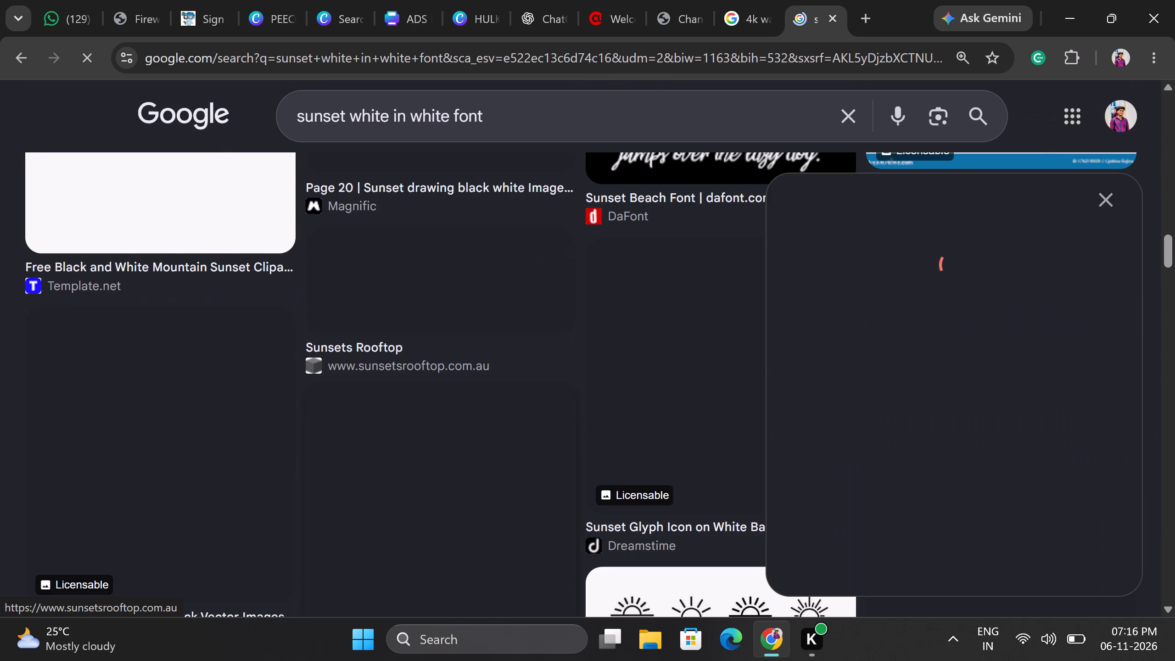
click(1110, 264)
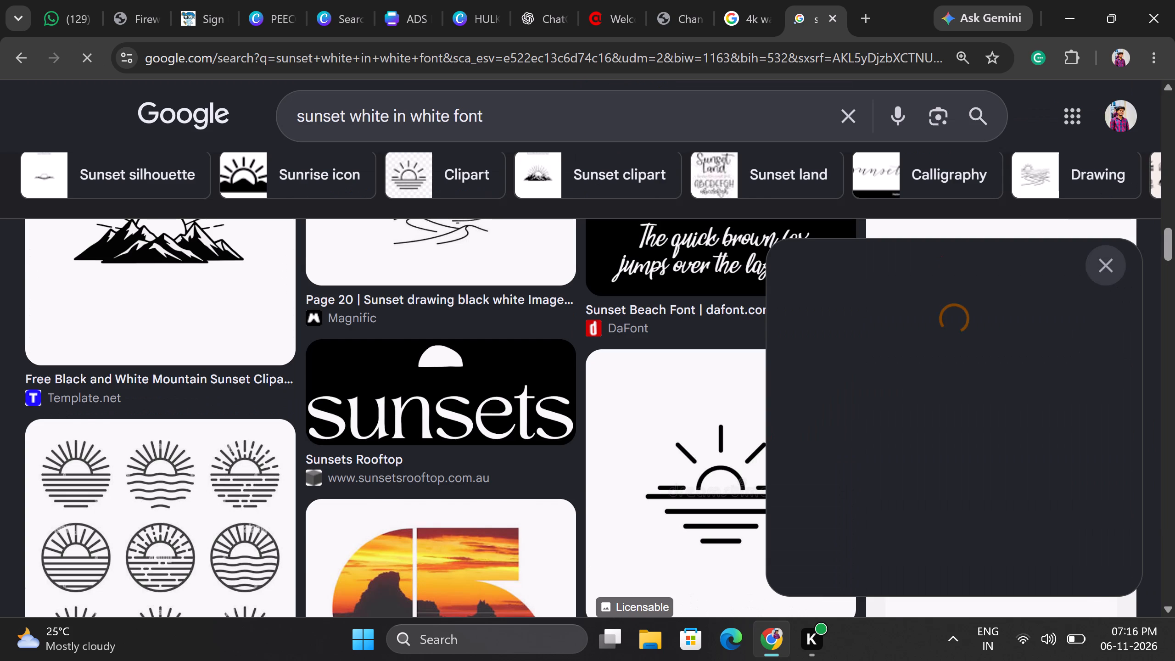
scroll(335, 526, down, 2)
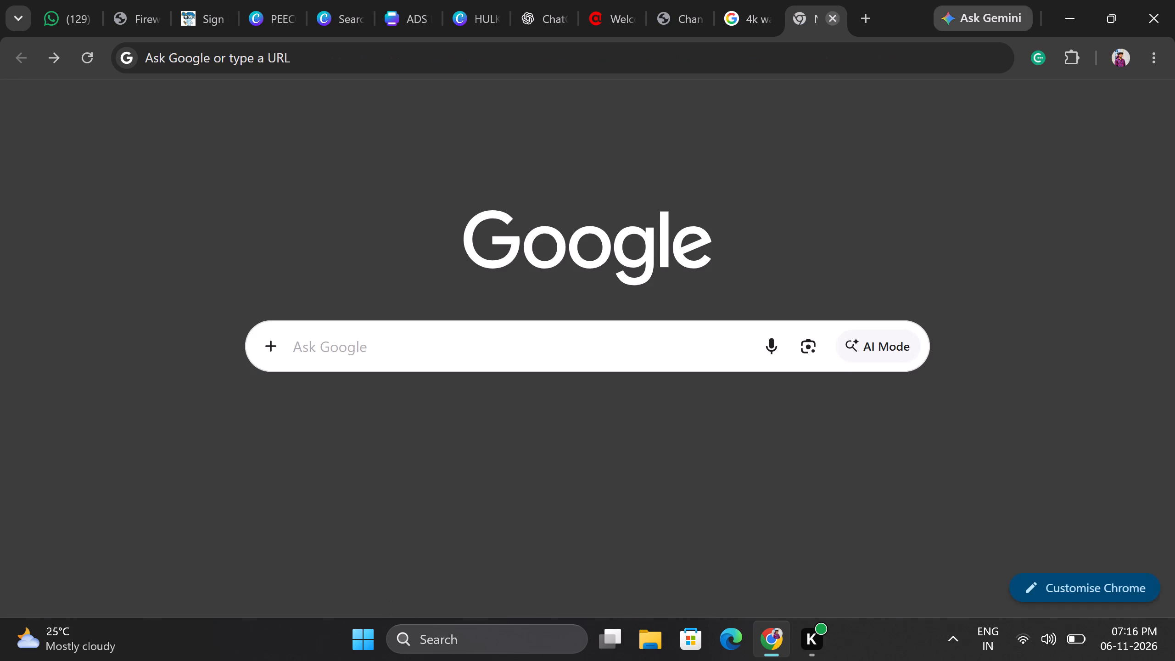
Return to the "sunset white" search, browse its image results, and go back to the general results.
click(60, 59)
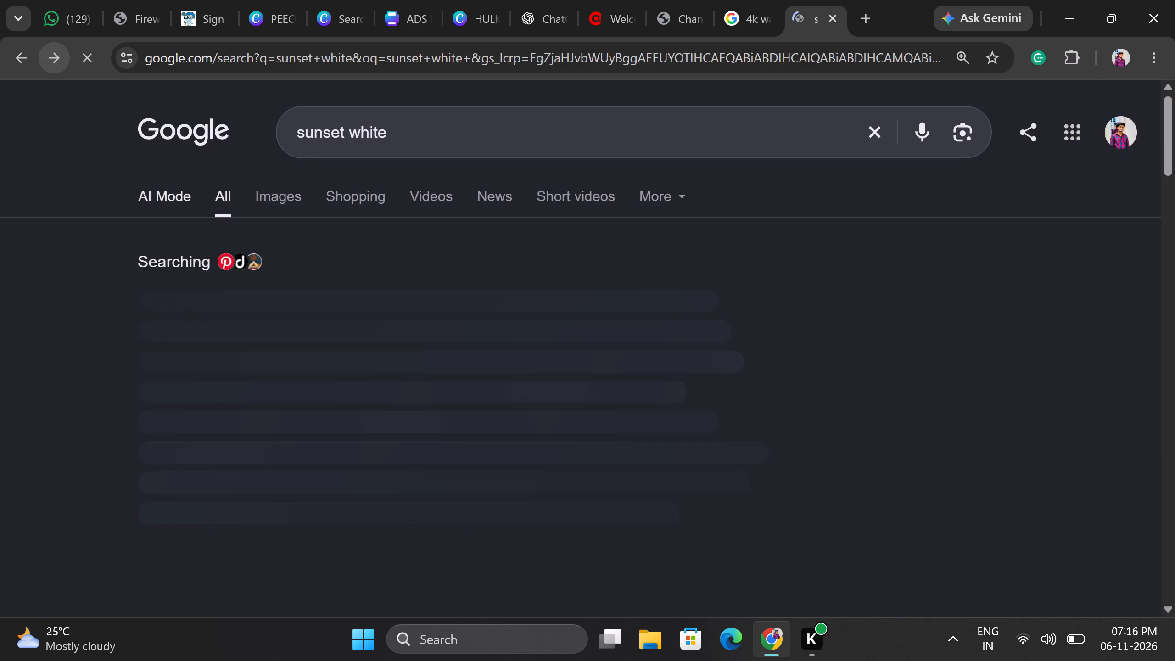
scroll(247, 364, down, 1)
scroll(247, 364, up, 1)
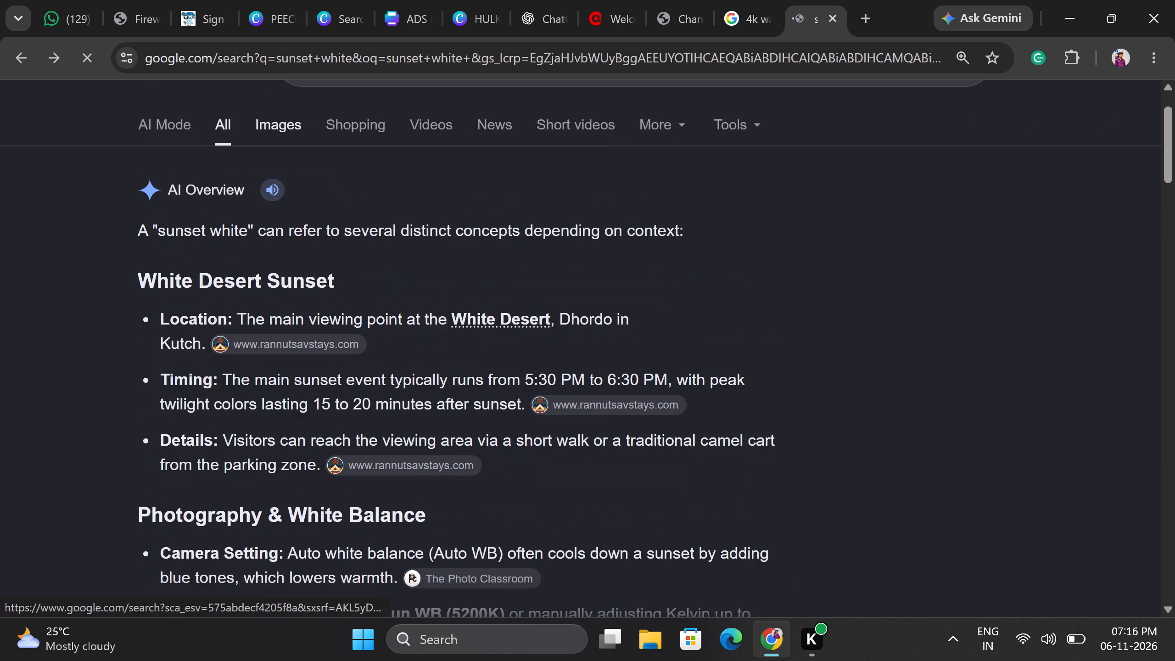
click(279, 129)
scroll(279, 129, down, 1)
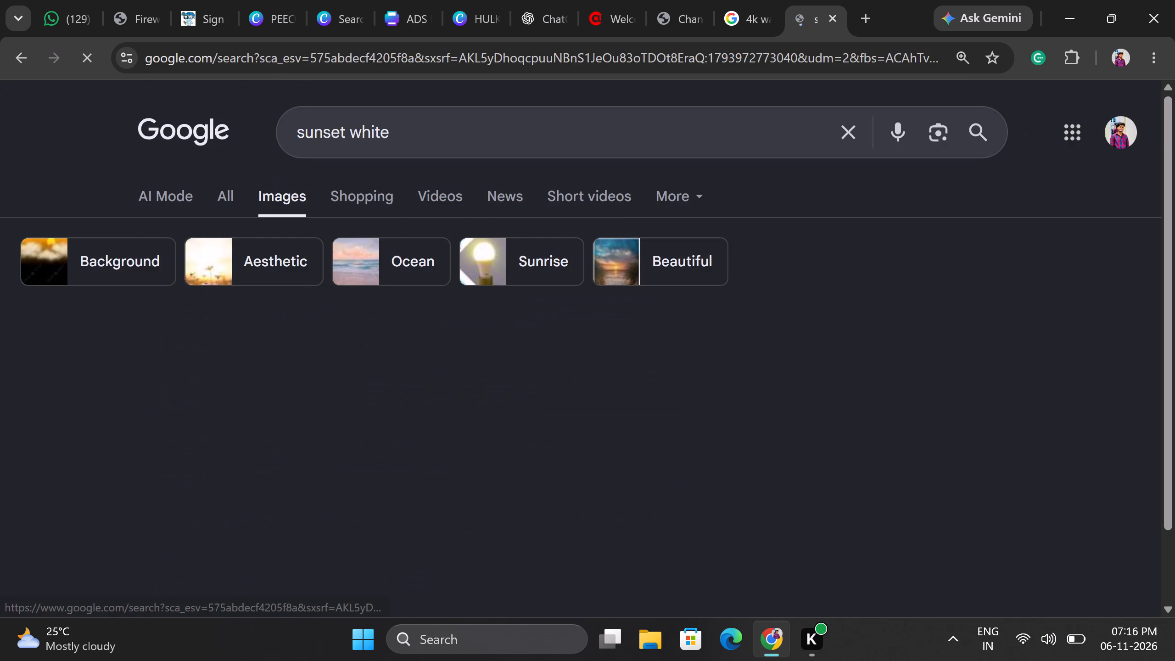
scroll(279, 129, down, 6)
scroll(364, 331, down, 1)
scroll(364, 331, up, 1)
scroll(1174, 166, up, 1)
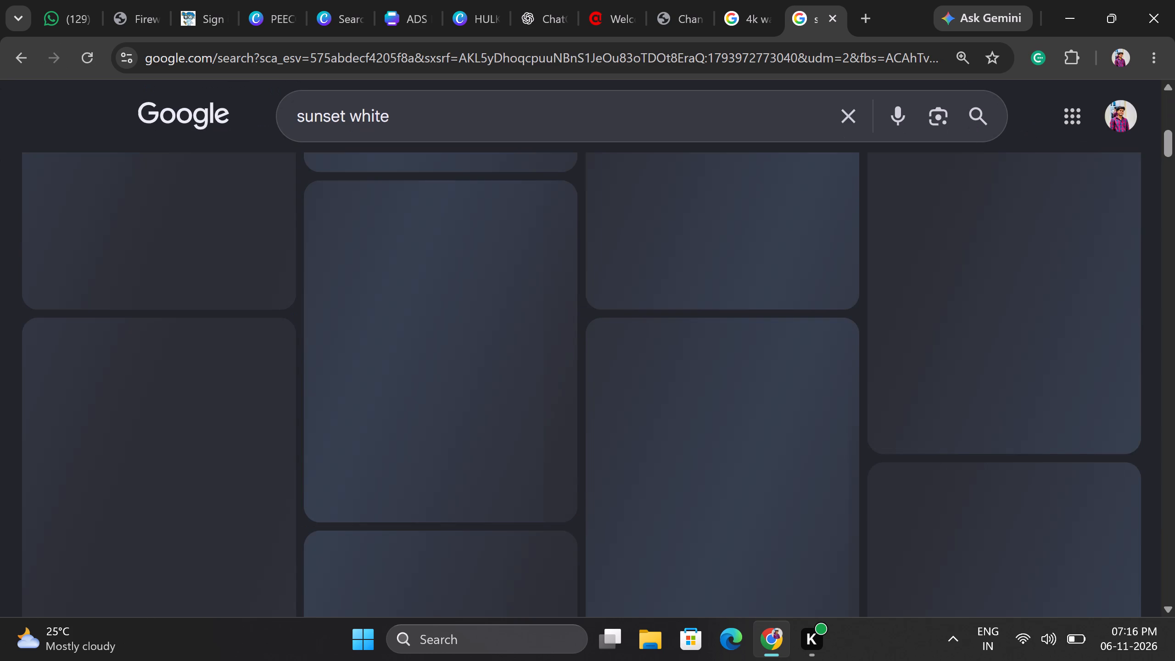
scroll(364, 331, up, 1)
scroll(974, 315, up, 4)
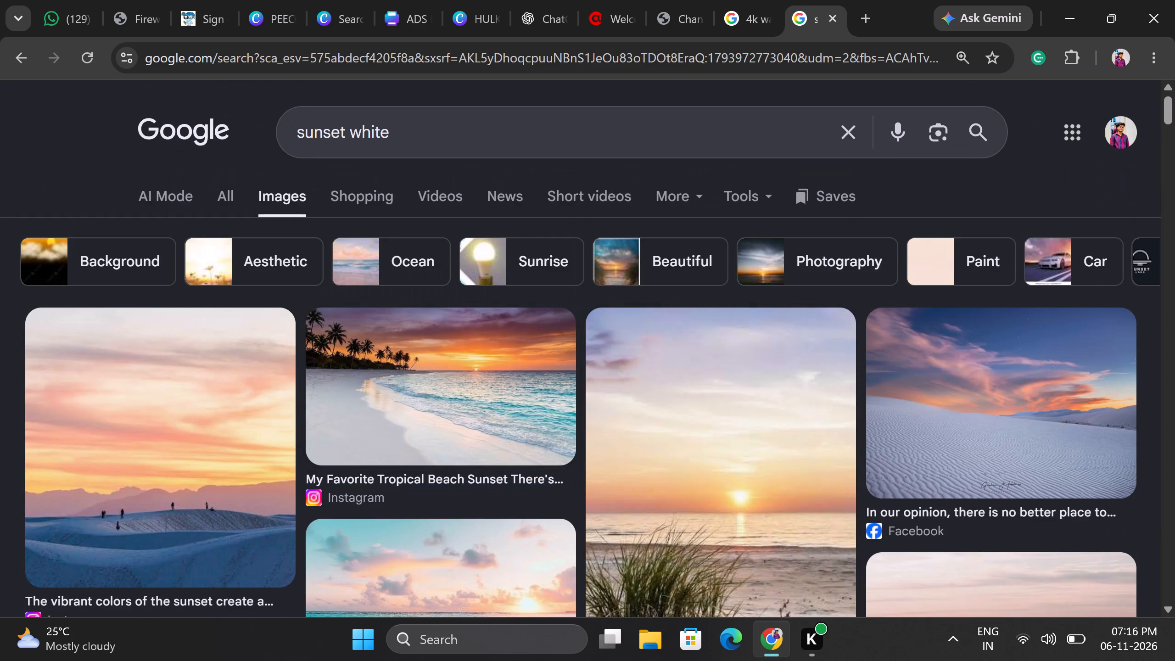
click(15, 48)
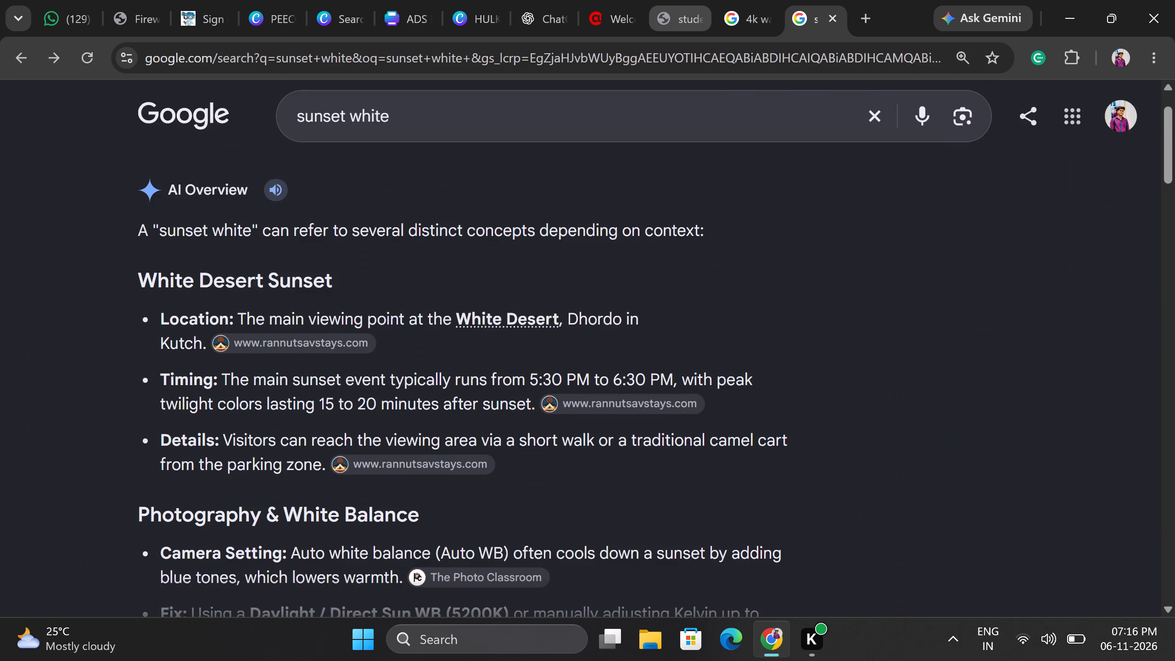
In a new browser tab, search images for "sunset white in white font" and preview Behance's Sunset Font image.
click(865, 30)
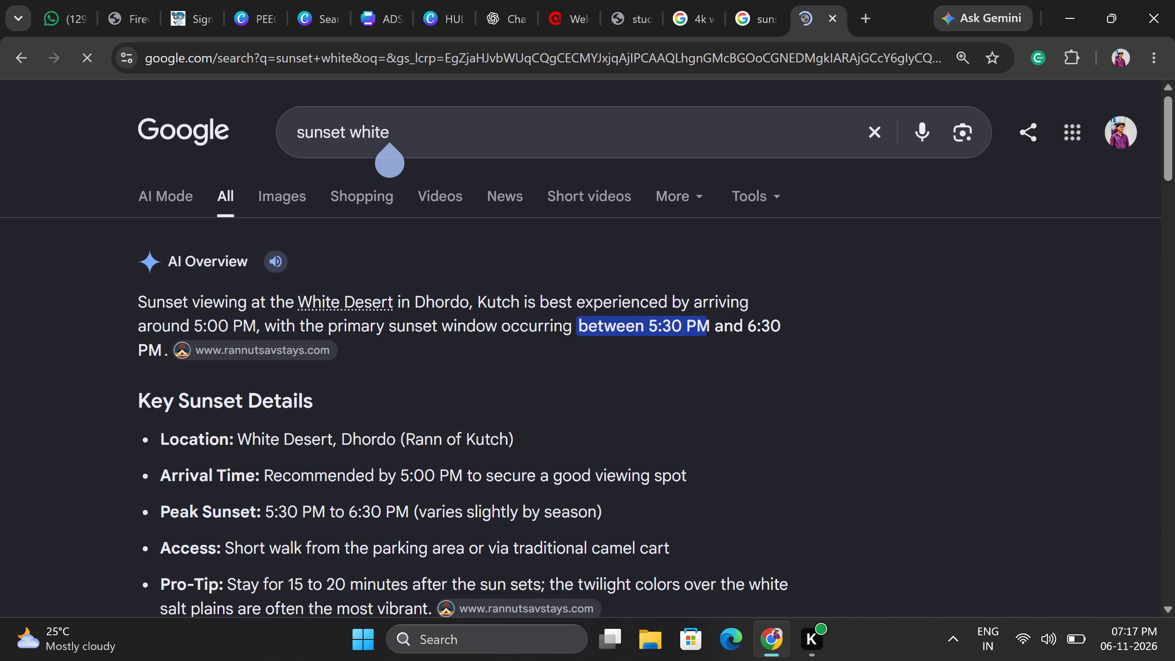
key(n)
key(n)
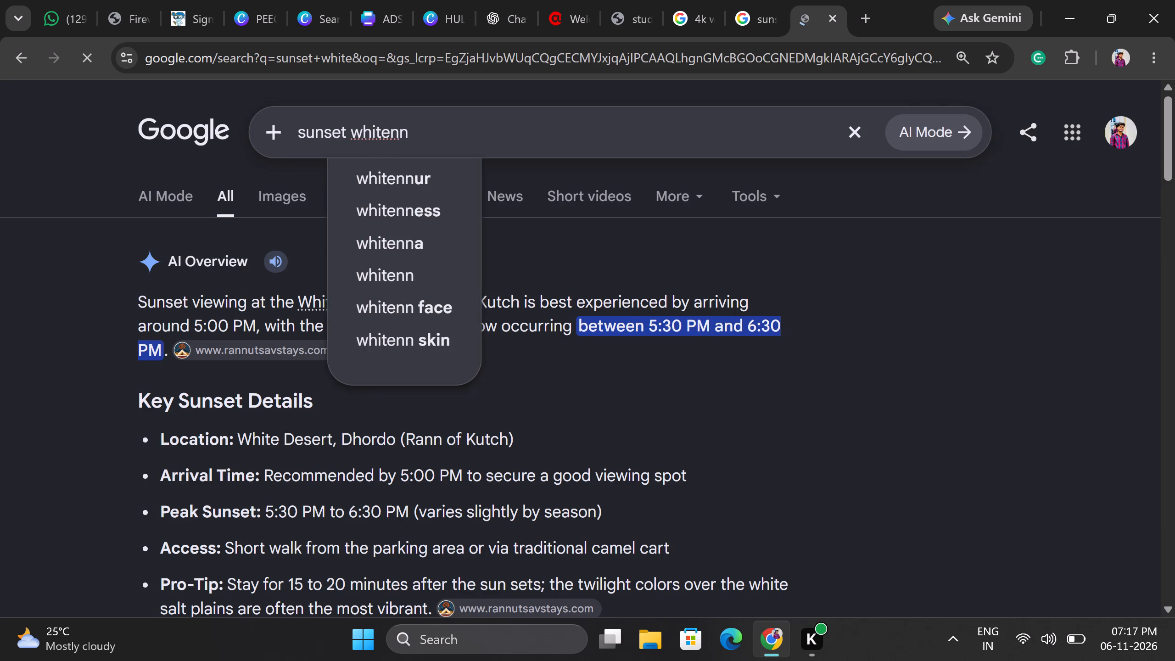
key(BackSpace)
key(space)
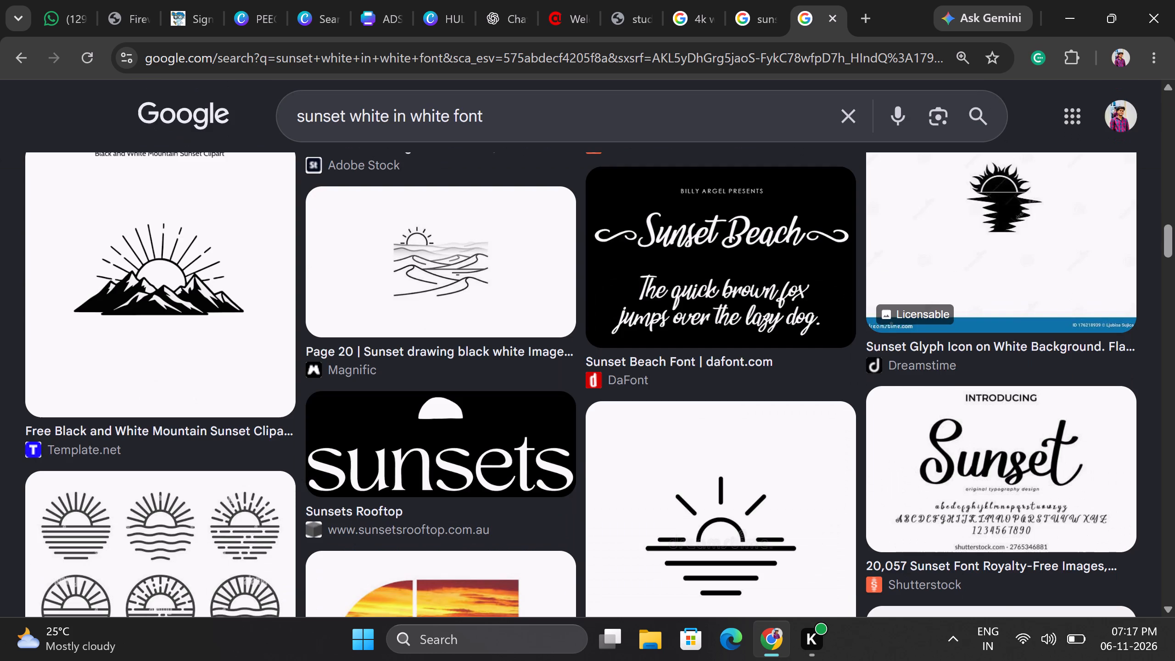
click(464, 476)
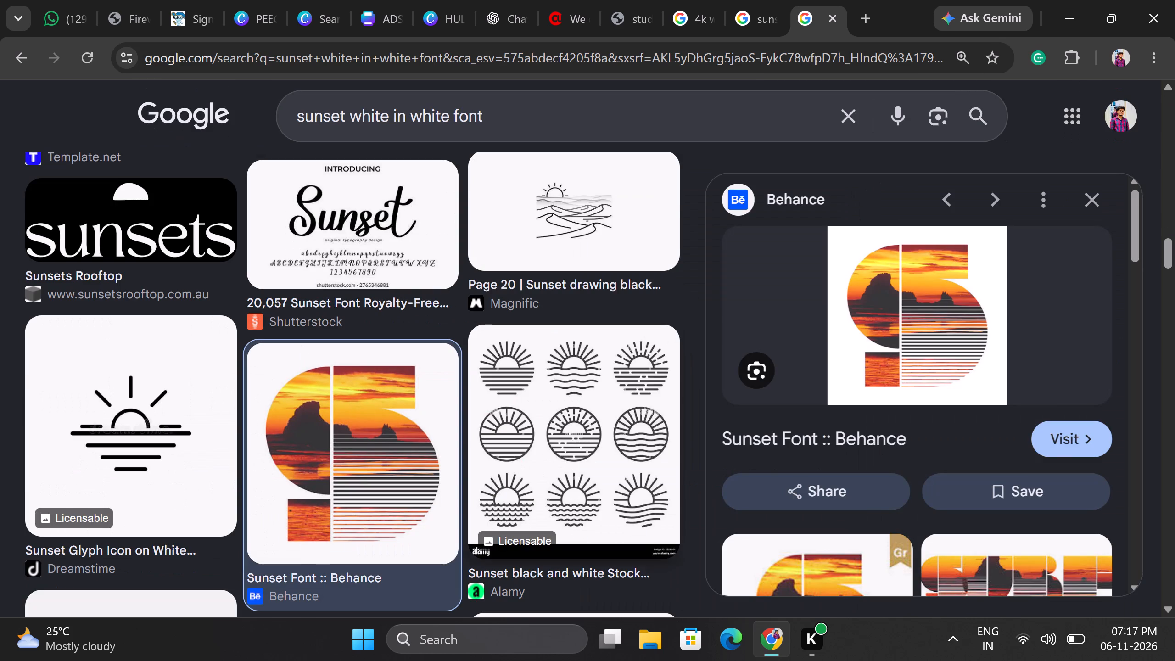
Bring the Behance Sunset Font image from the search results onto blank page 9 of the HULK design in Canva.
drag(942, 279, 459, 0)
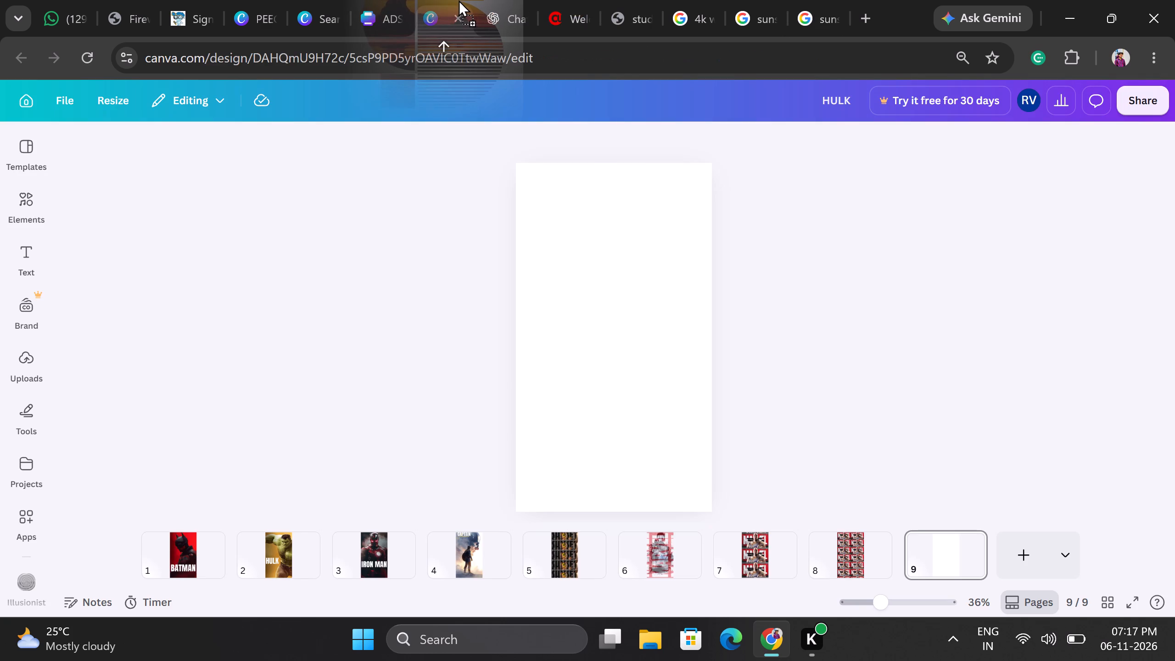
drag(459, 0, 619, 283)
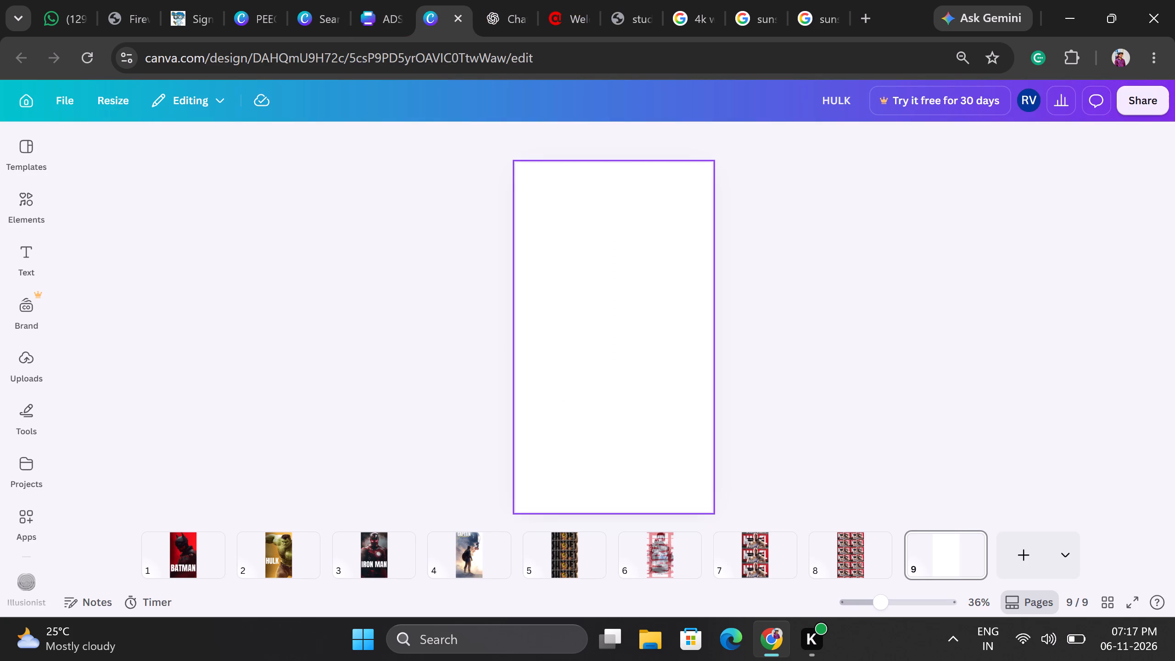
click(803, 316)
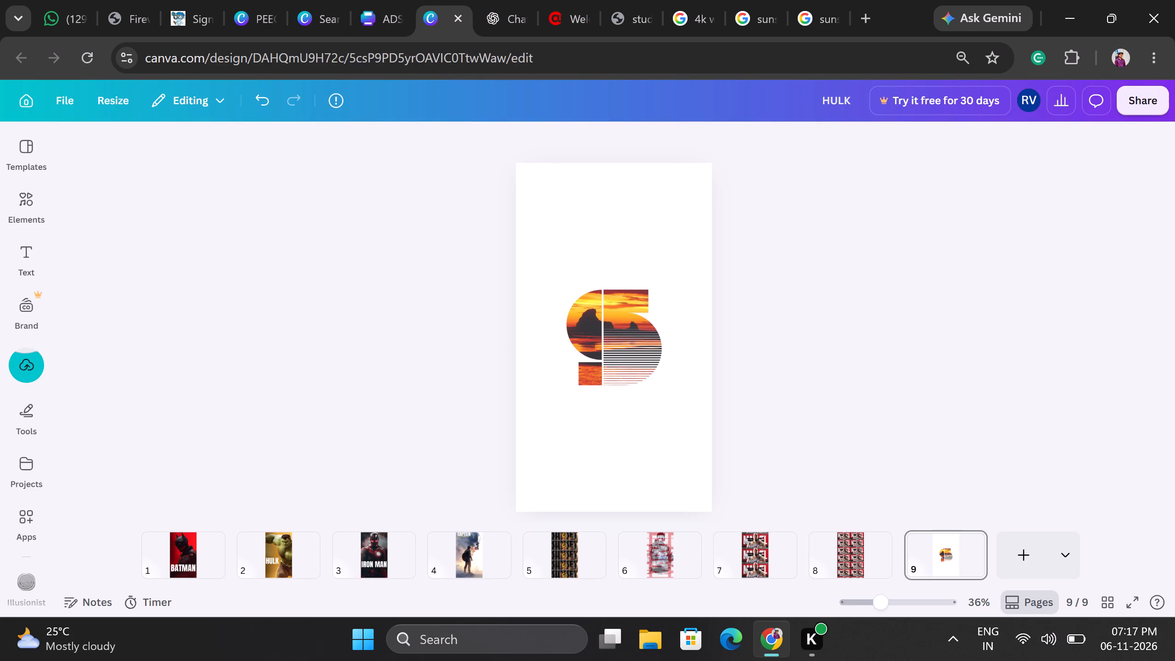
Enlarge the sunset S image on page 9 to about 589 by 585 and centre it on the page.
drag(644, 353, 643, 350)
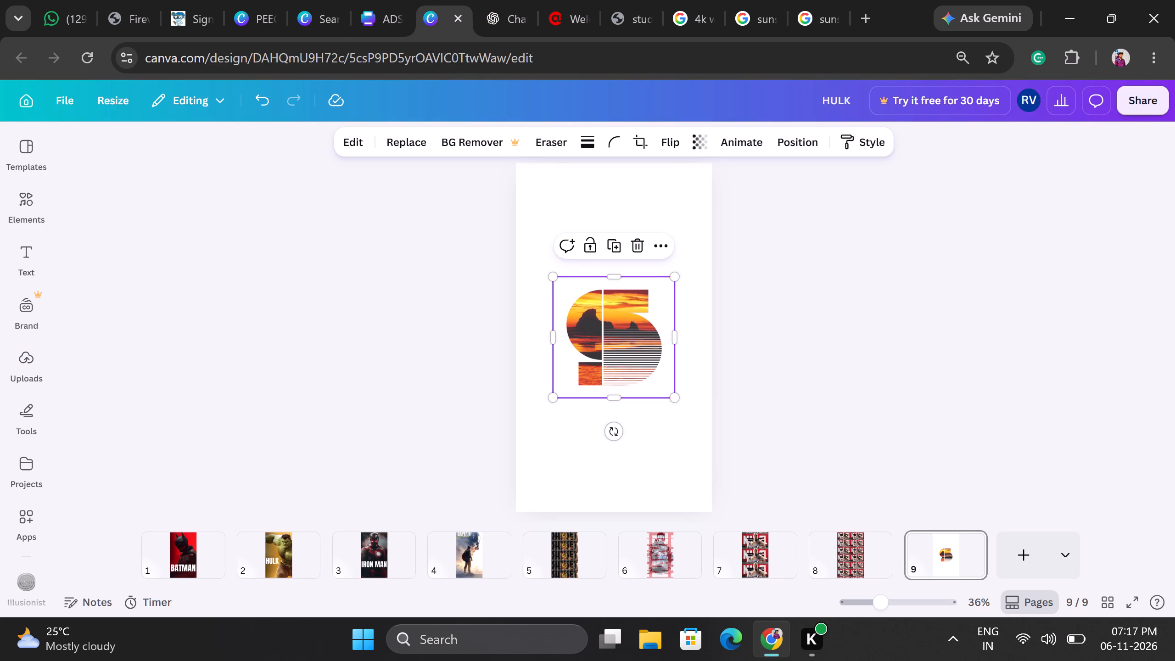
drag(643, 350, 624, 341)
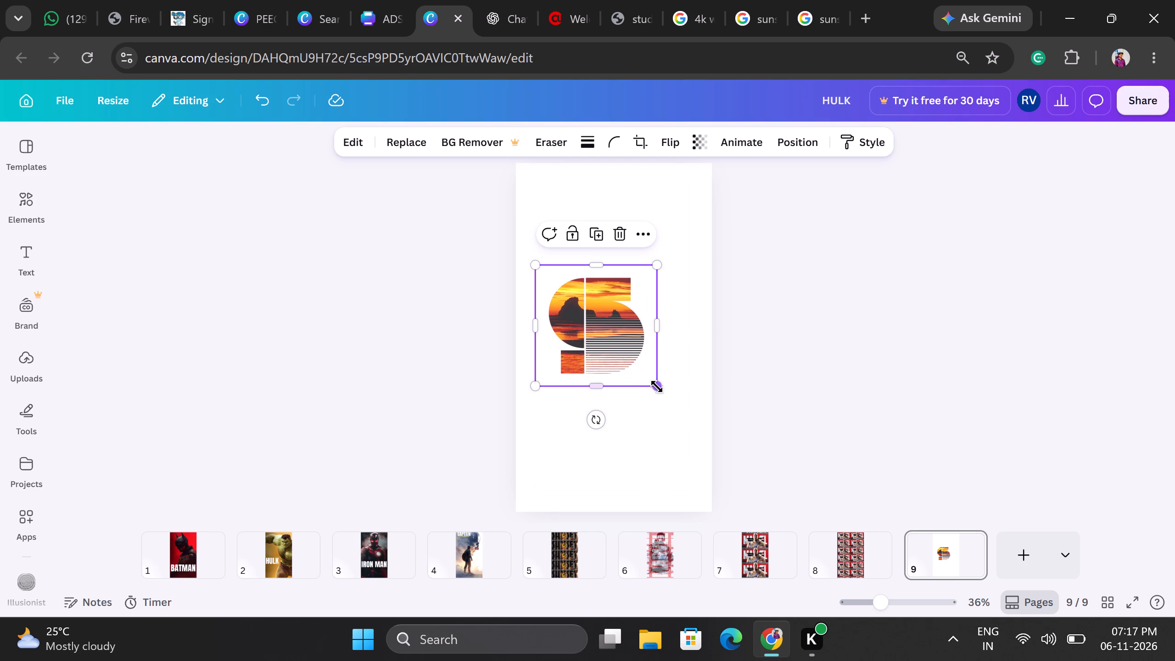
drag(657, 387, 669, 425)
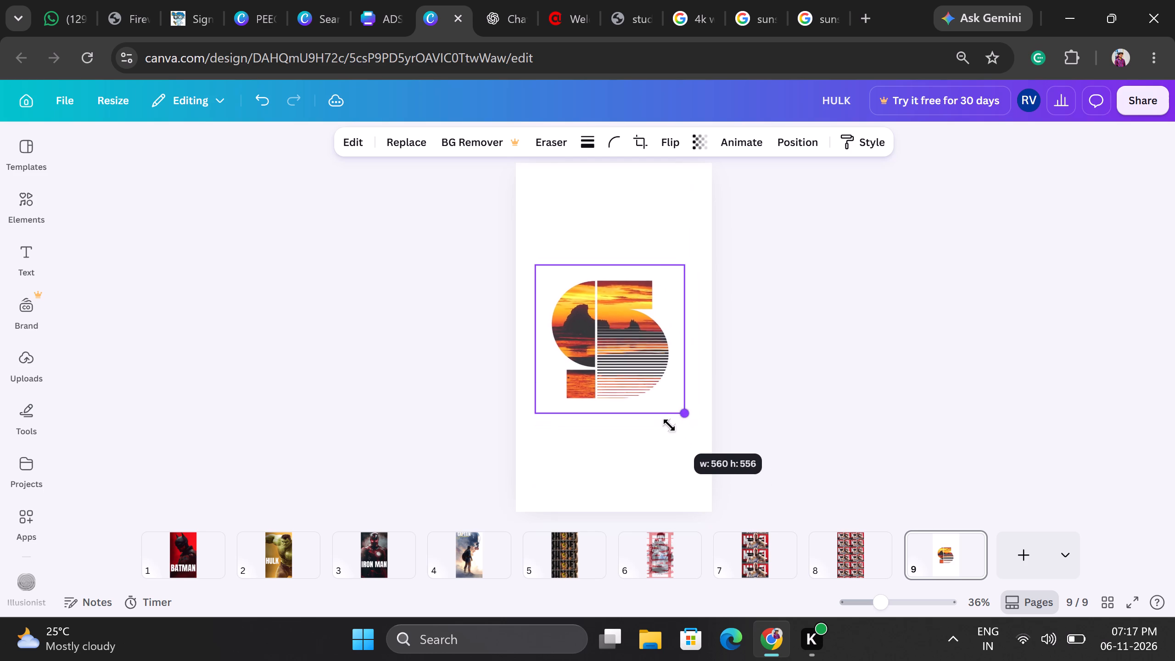
drag(669, 425, 675, 435)
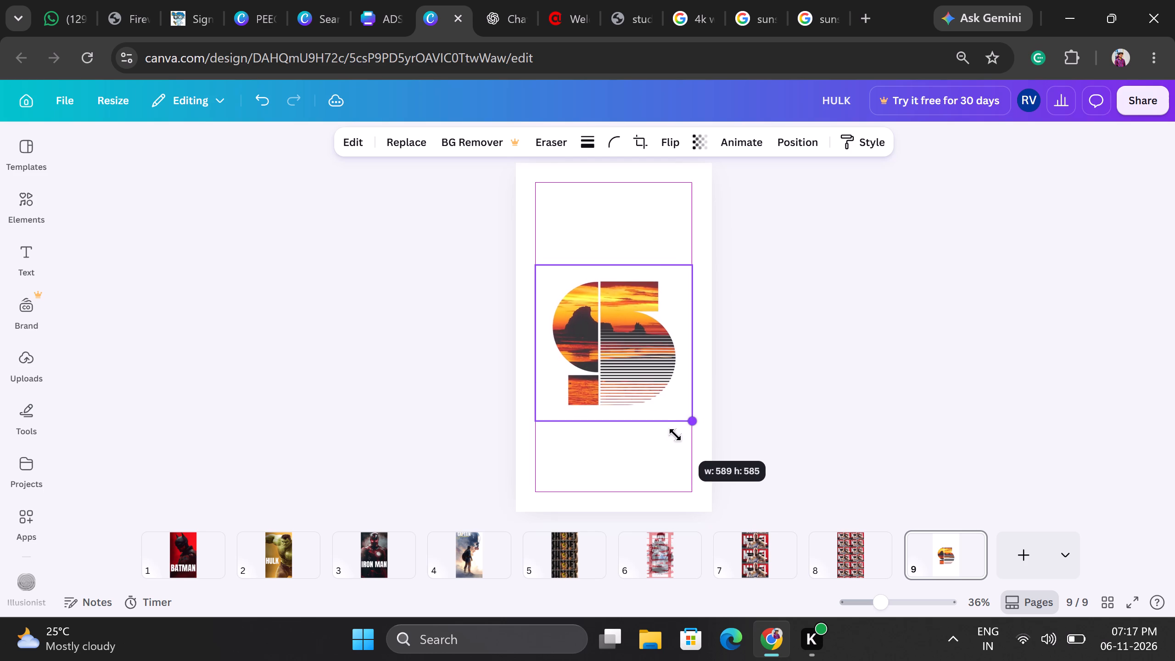
drag(675, 435, 675, 435)
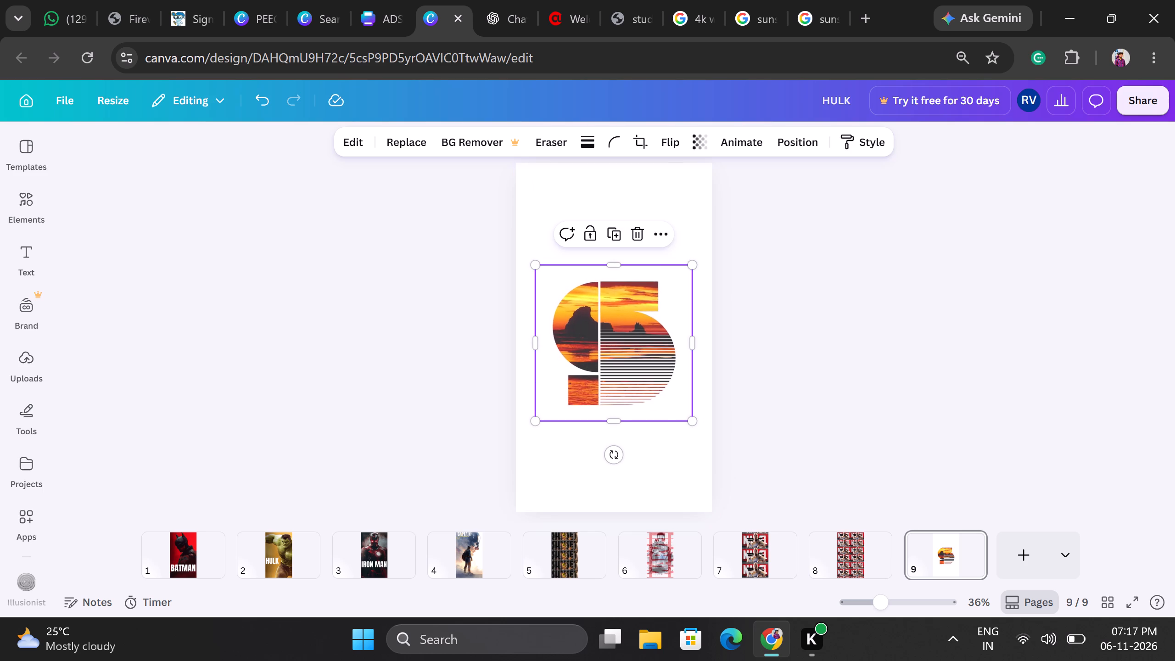
click(825, 399)
drag(638, 374, 638, 363)
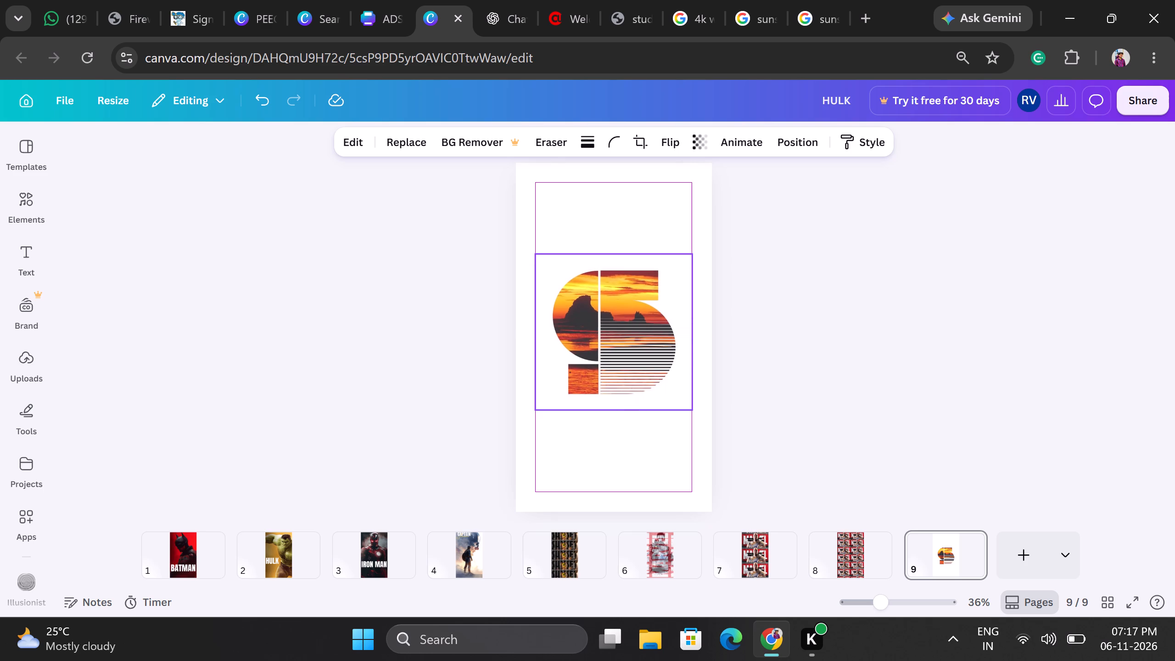
drag(638, 363, 638, 369)
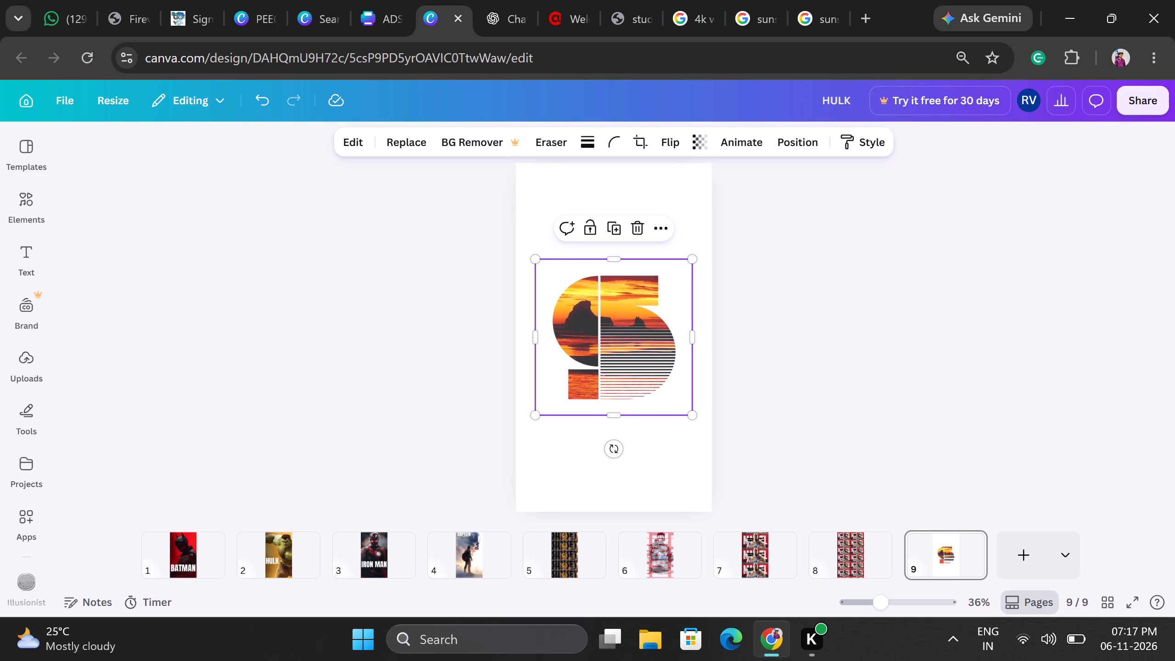
click(849, 442)
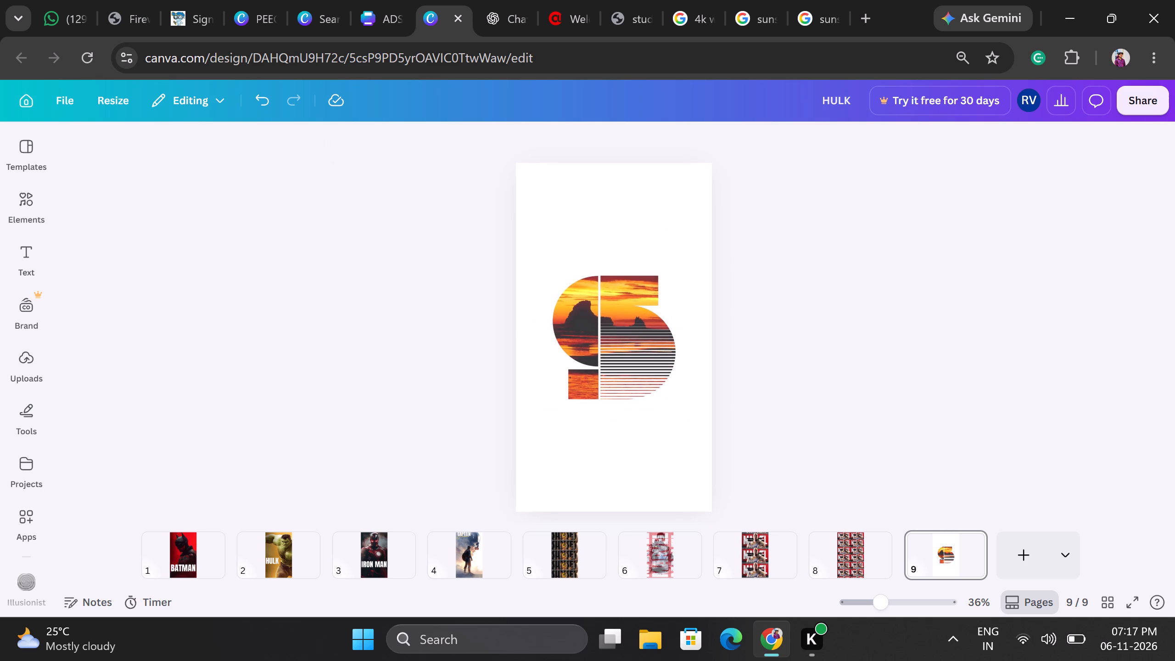
Duplicate the yellow "America" script text on page 4, move the copy to page 9, and centre it above the S image.
click(463, 539)
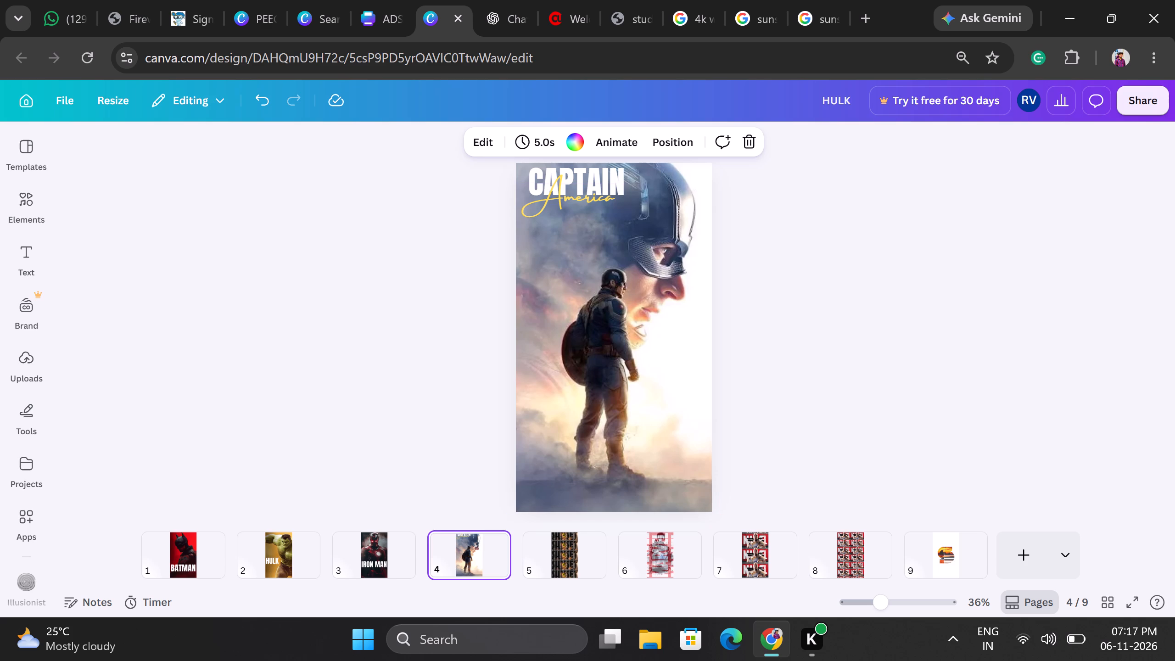
click(567, 188)
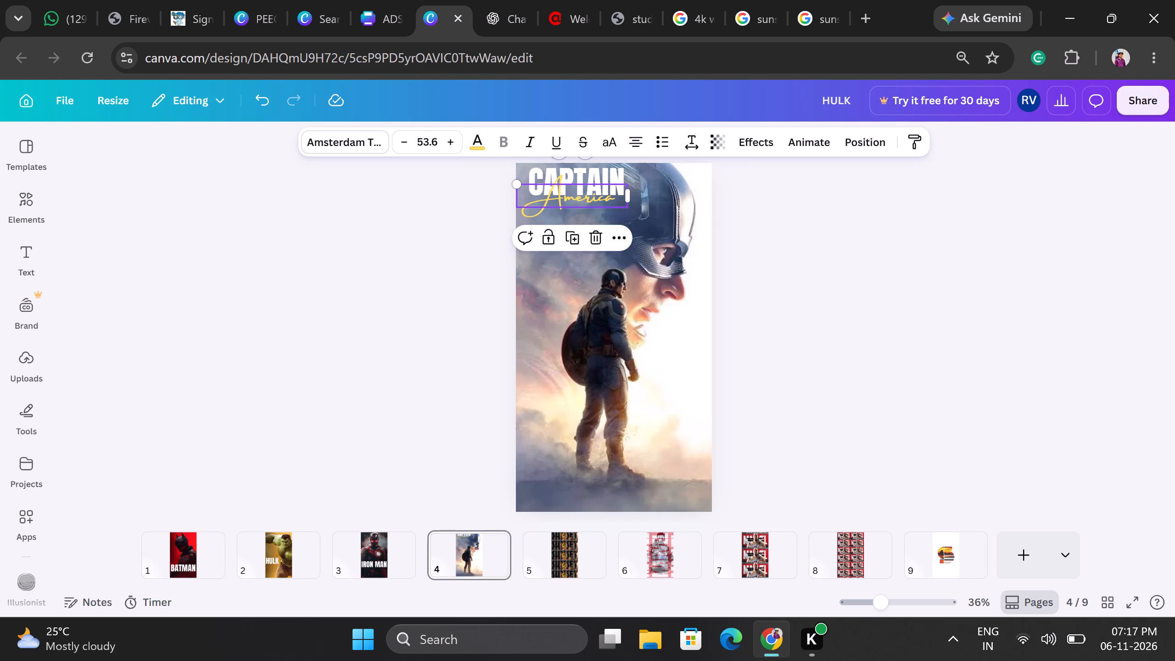
click(567, 238)
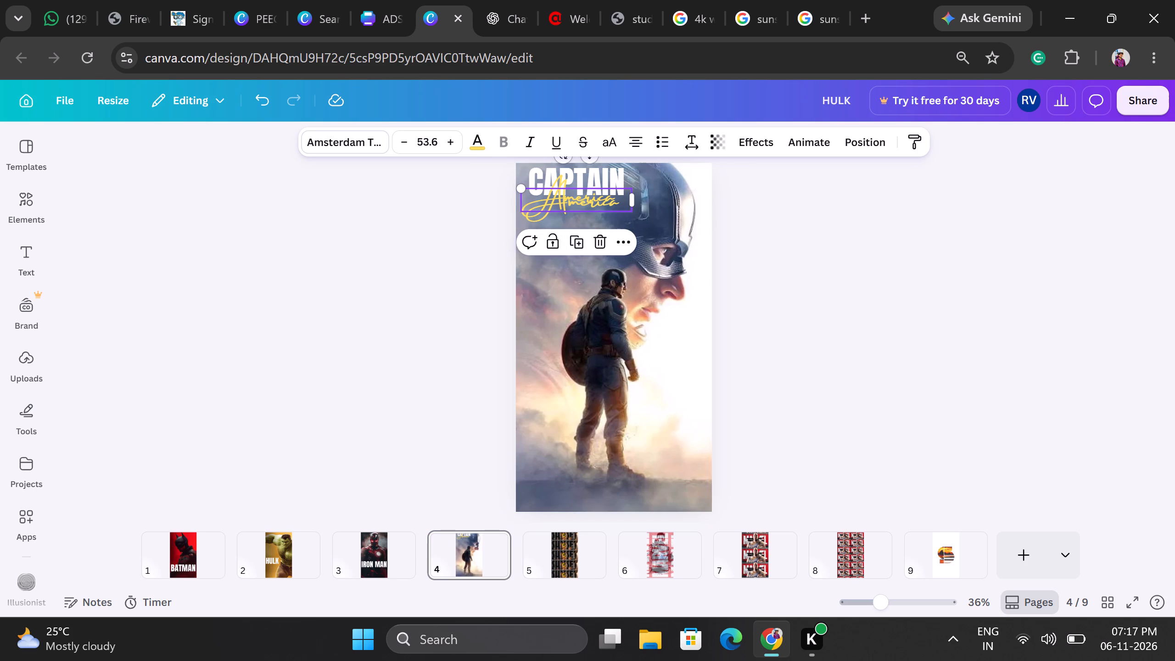
drag(565, 193, 940, 563)
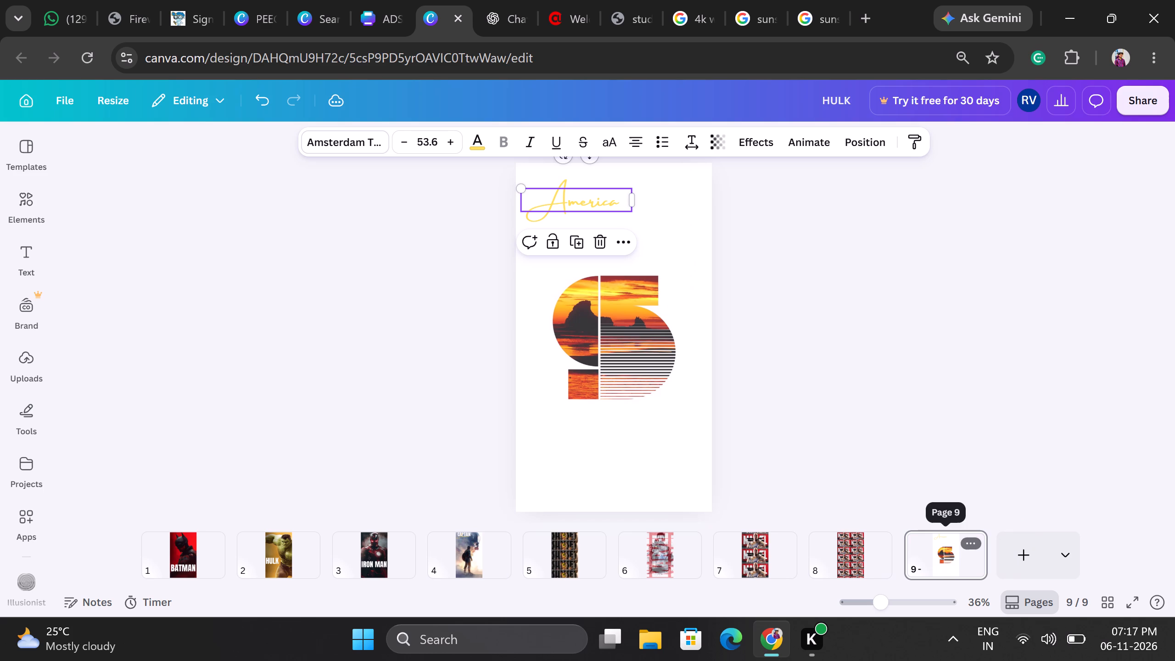
drag(592, 197, 630, 248)
Replace the copied "America" text on page 9 with "Sun Set" and make it black.
triple_click(630, 248)
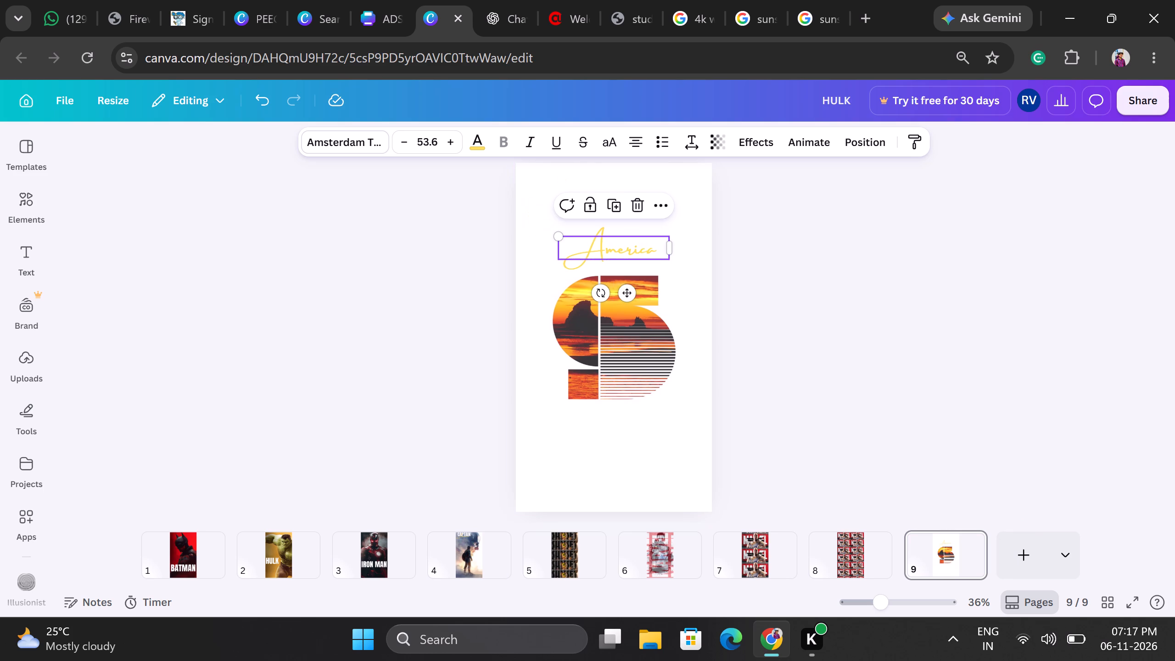
key(BackSpace)
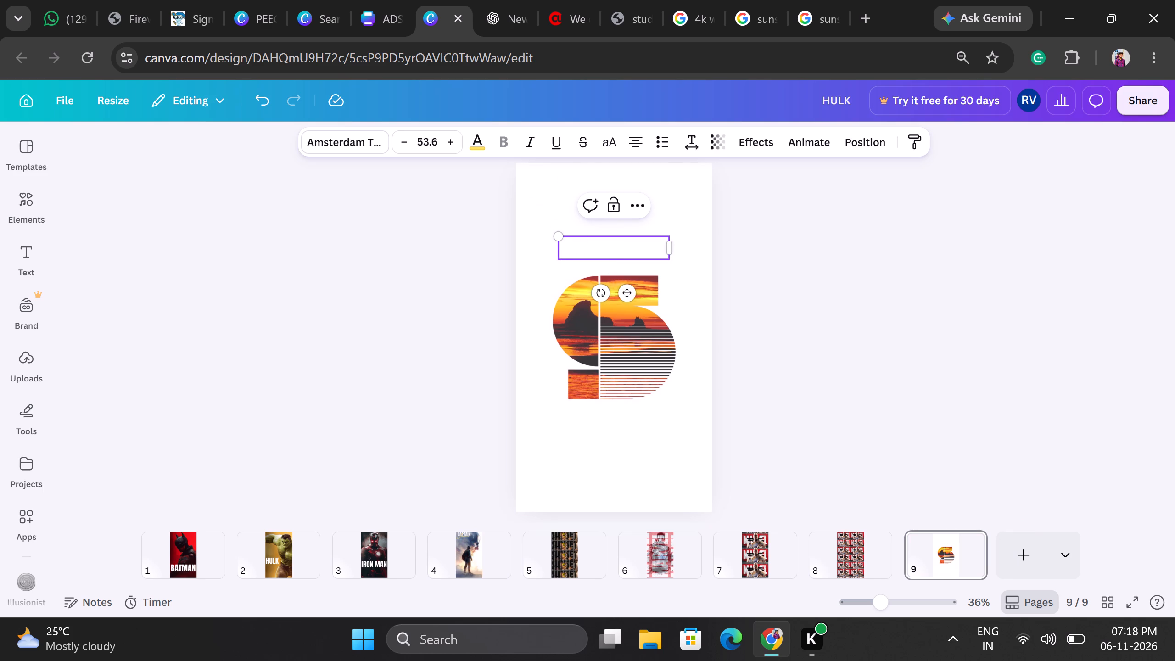
text(un)
key(space)
text(et)
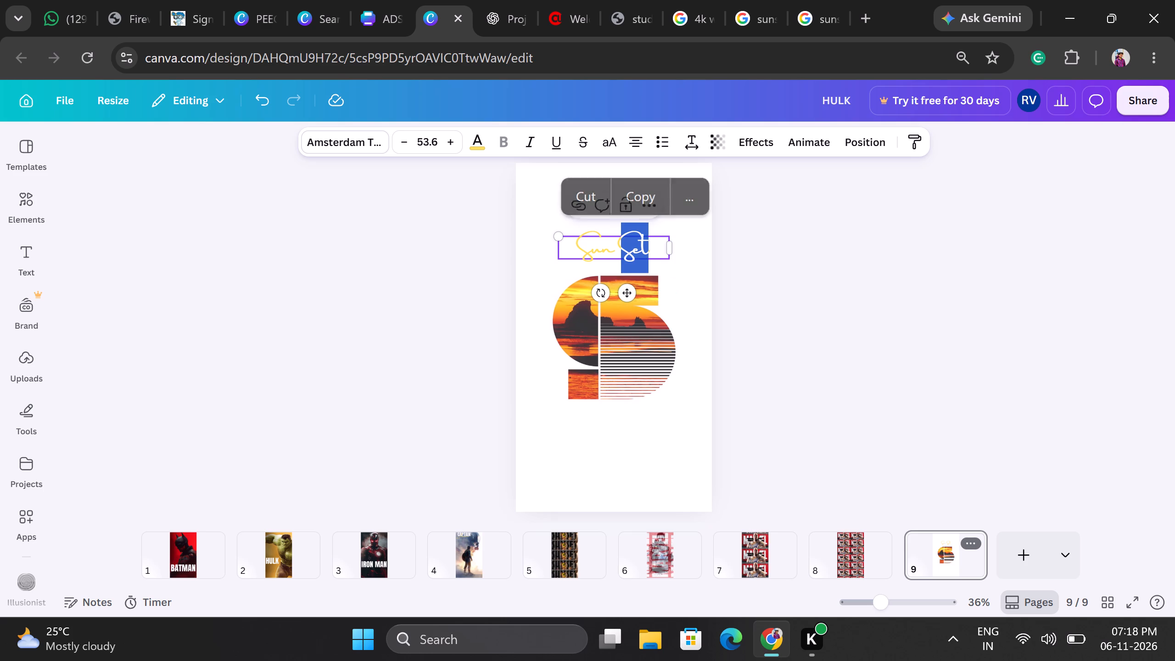
triple_click(615, 253)
click(615, 253)
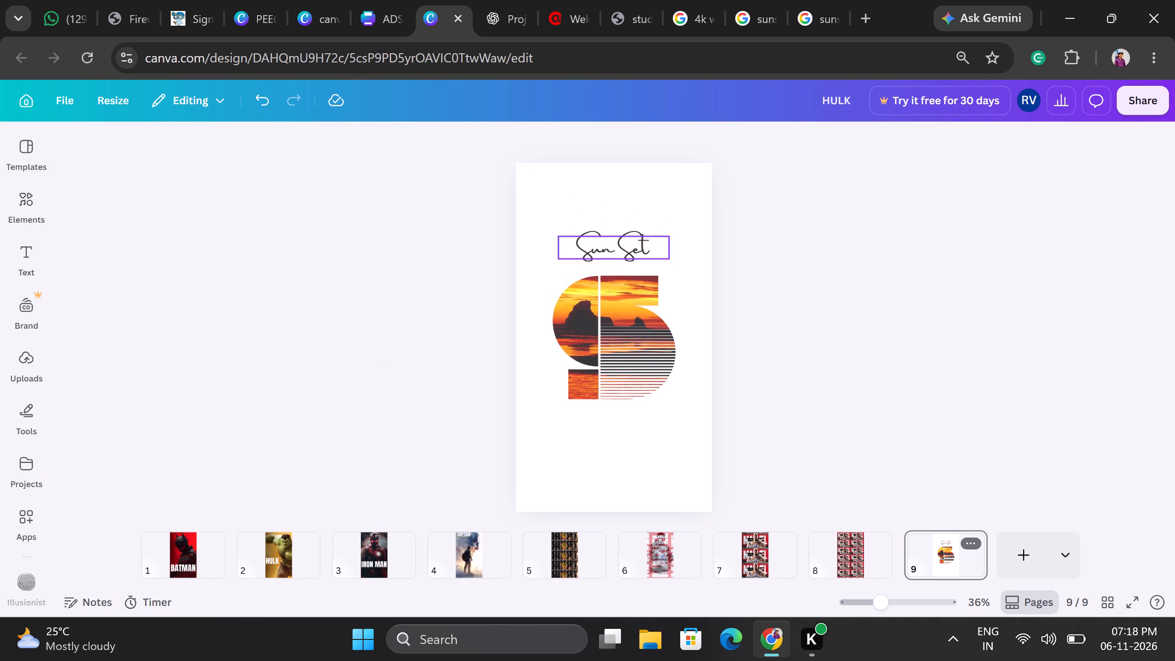
Change the script heading's wording to the single word "Sunset".
double_click(626, 241)
drag(626, 241, 653, 241)
key(Delete)
key(BackSpace)
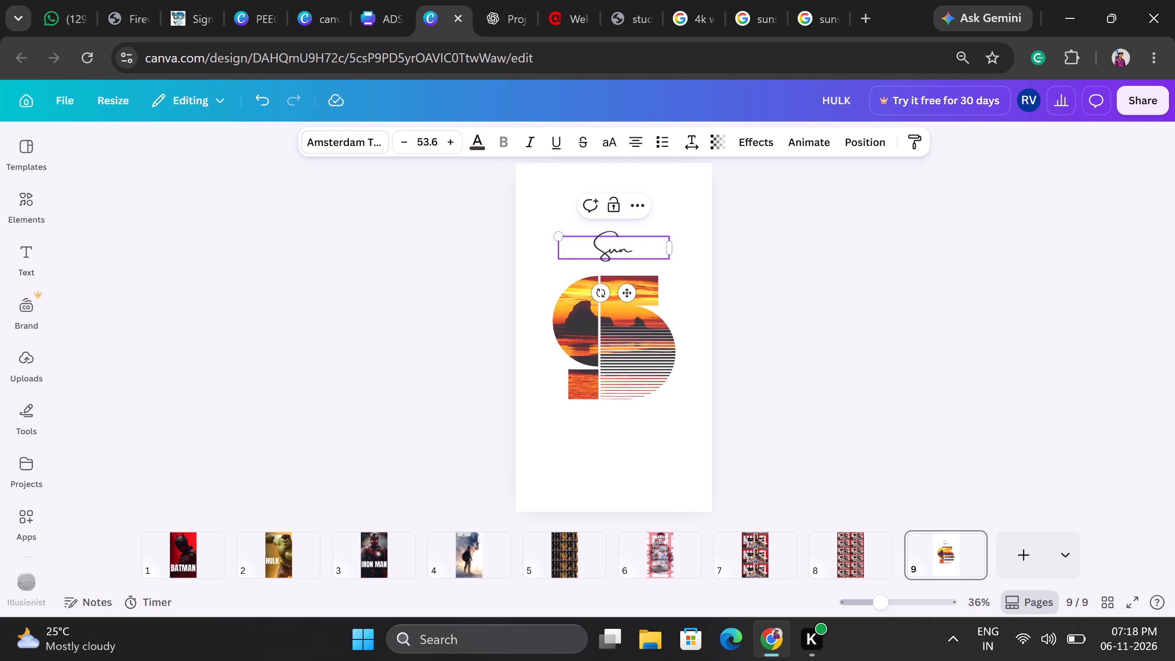
text(set)
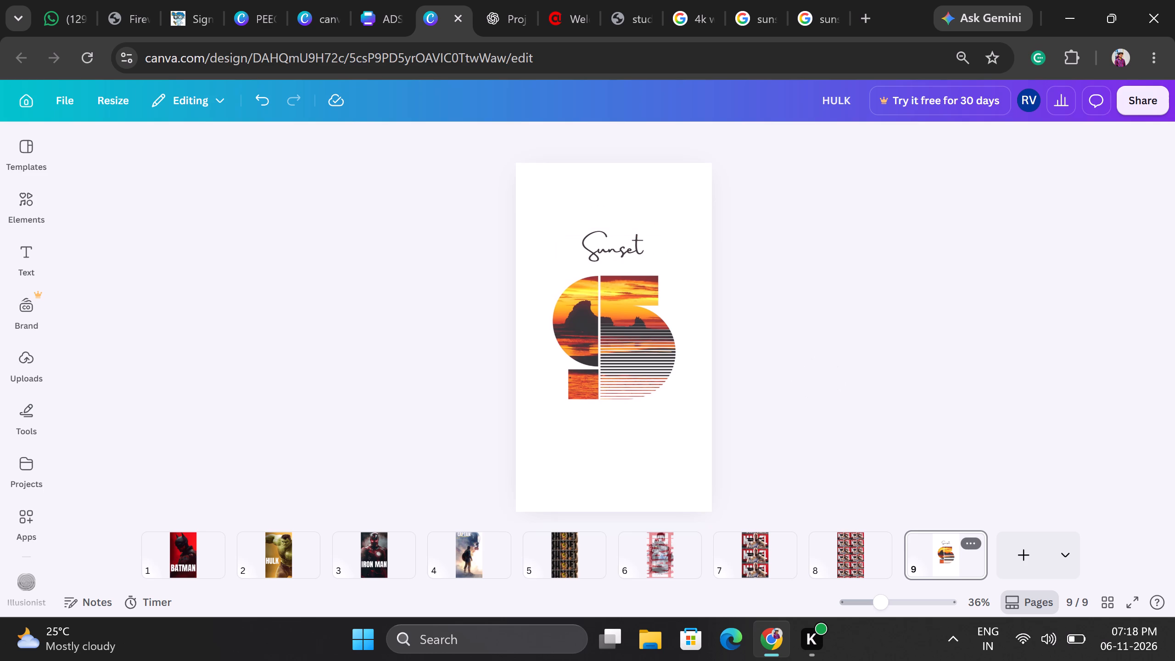
Set the "Sunset" text's font size to 50.
click(605, 242)
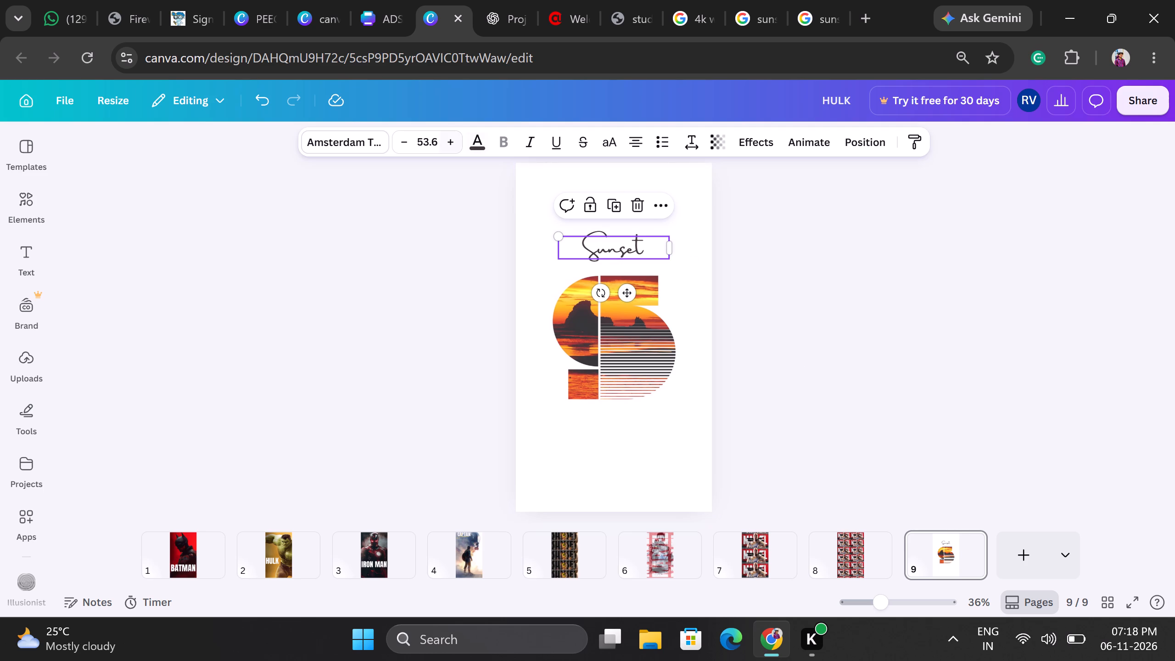
double_click(429, 144)
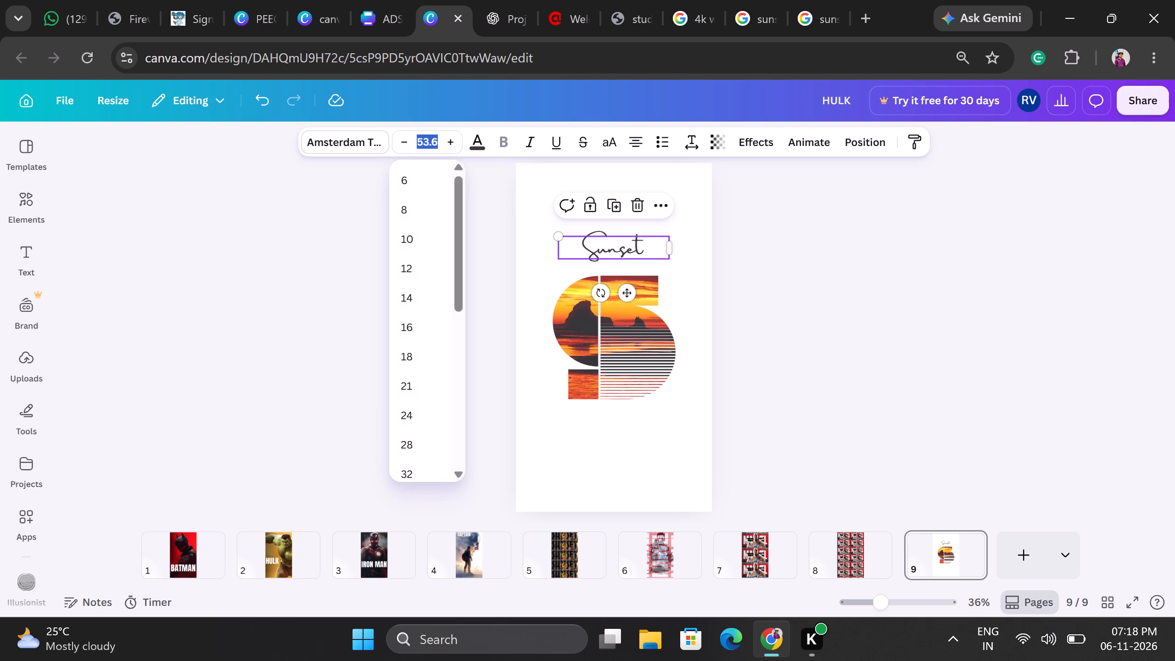
text(50)
key(Return)
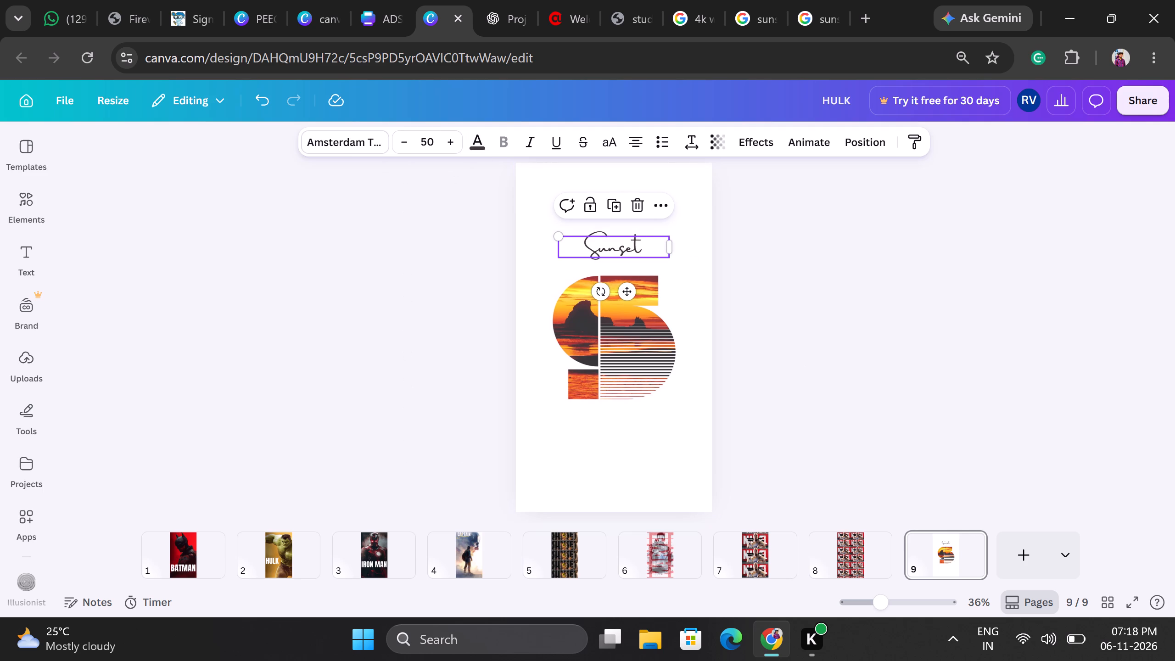
click(969, 227)
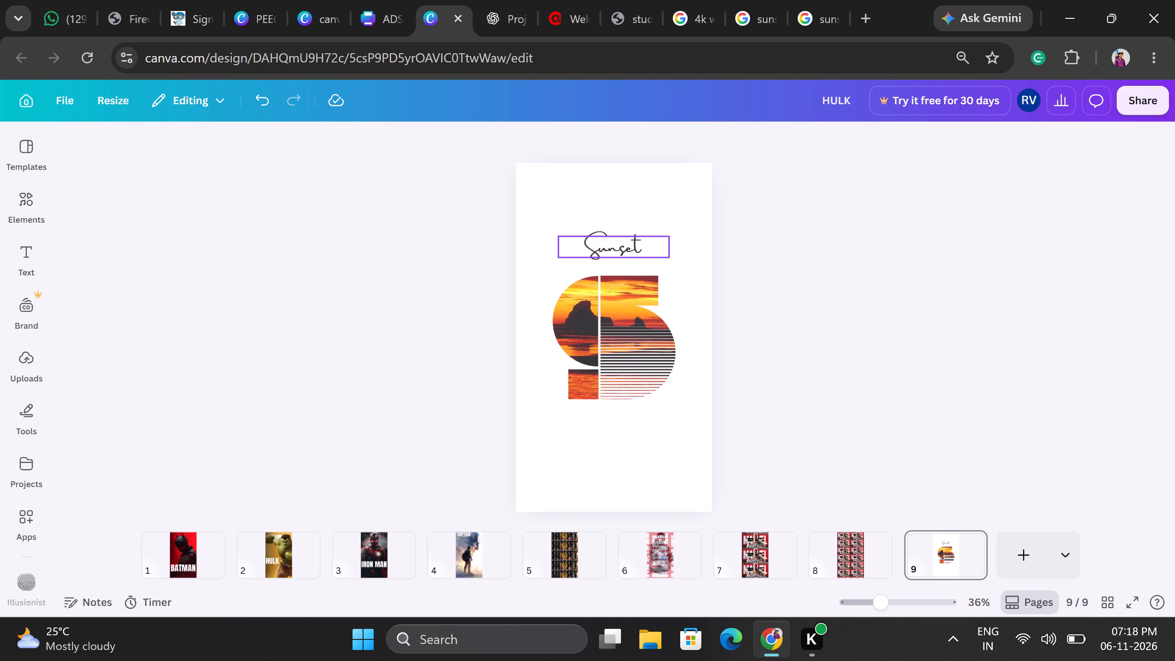
Nudge the "Sunset" text straight down in small increments so it sits closer to the top of the S image.
click(622, 242)
key(Down)
key(Down)
key(Down)
key(Down)
key(Down)
key(Down)
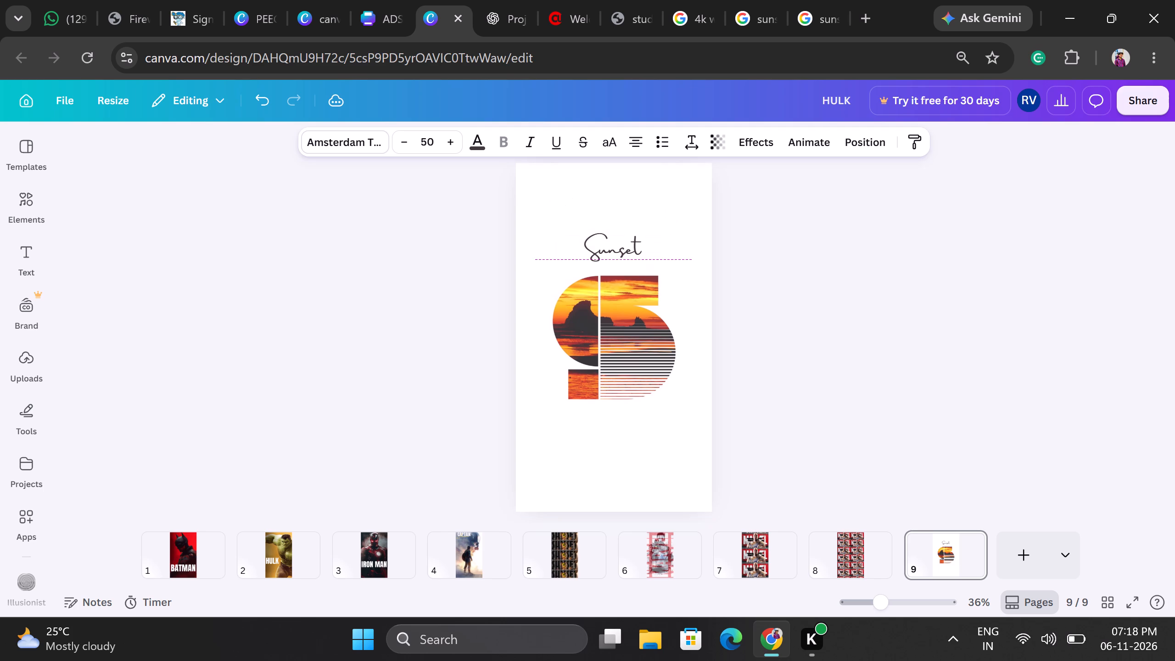
click(622, 242)
key(Down)
key(Down)
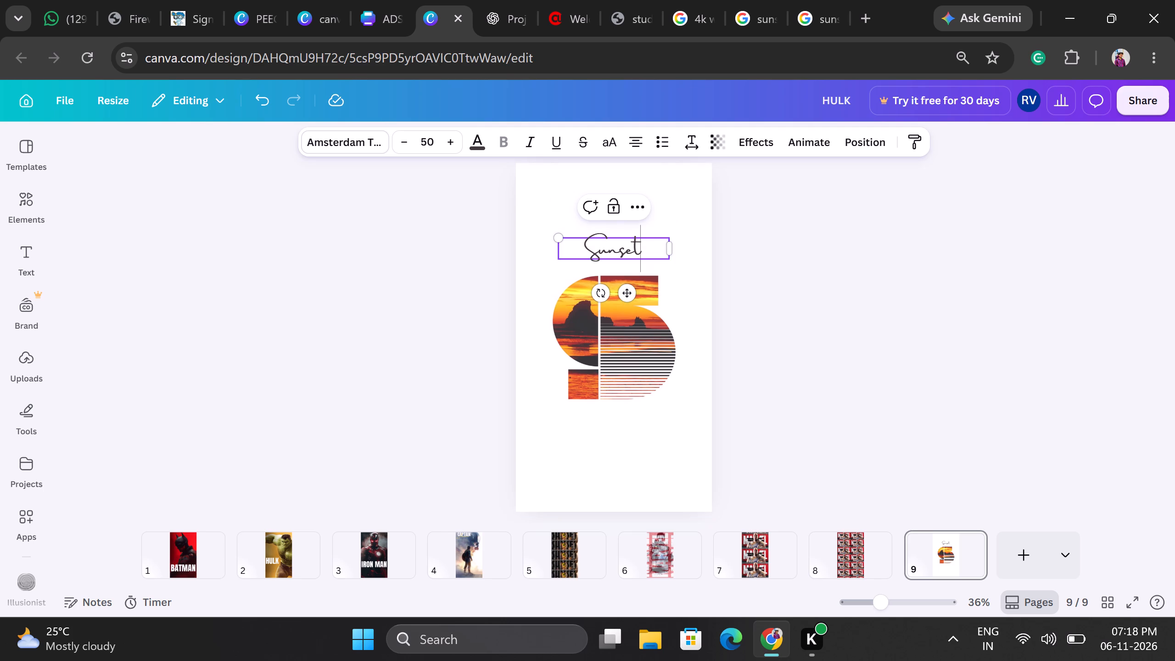
key(Down)
click(784, 253)
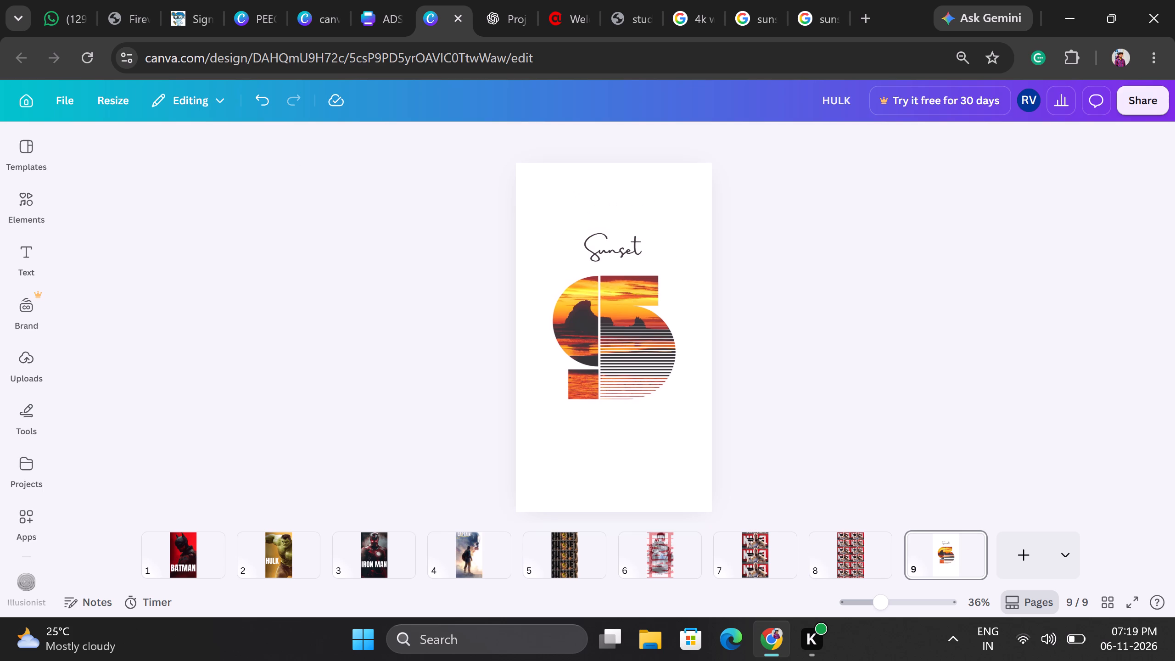
click(614, 259)
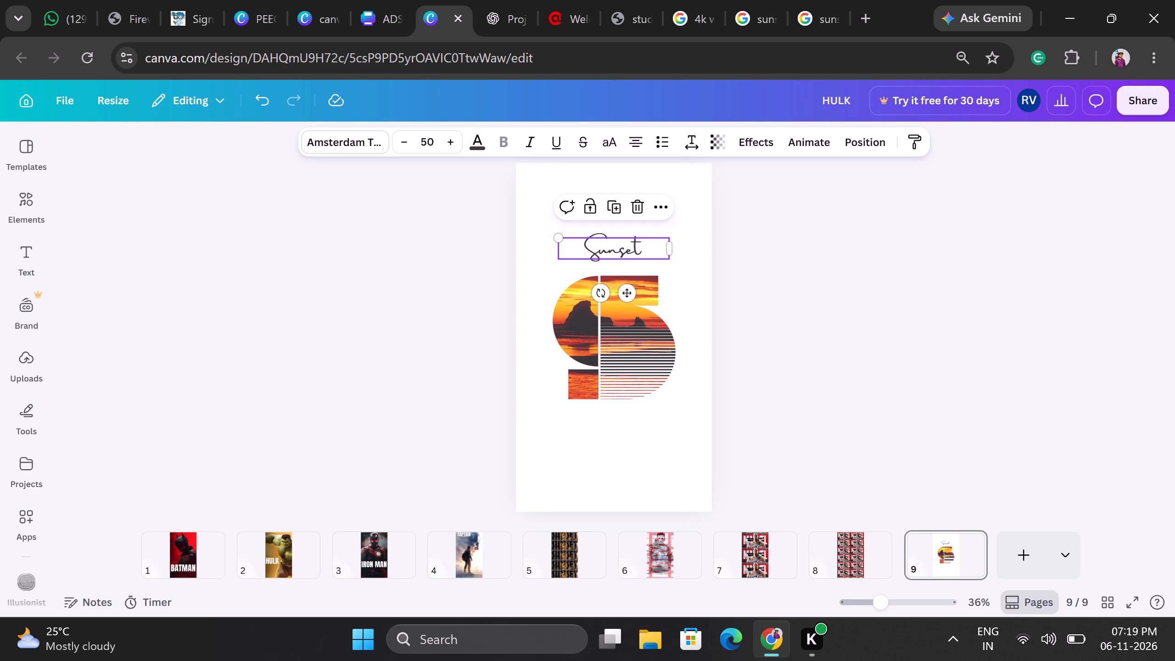
key(Down)
key(Down)
key(Down)
key(Down)
key(Down)
key(Down)
key(Down)
key(Down)
key(Down)
key(Down)
key(Down)
key(Down)
key(Down)
key(Down)
key(Down)
key(Down)
key(Down)
key(Down)
key(Down)
key(Down)
key(Down)
key(Down)
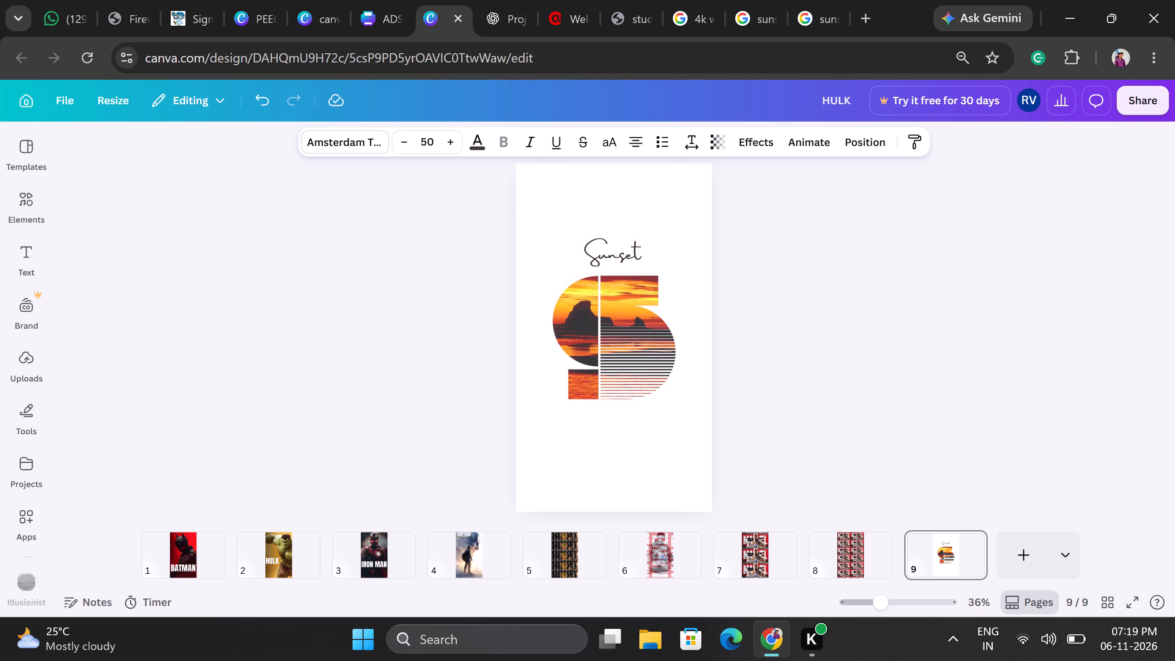
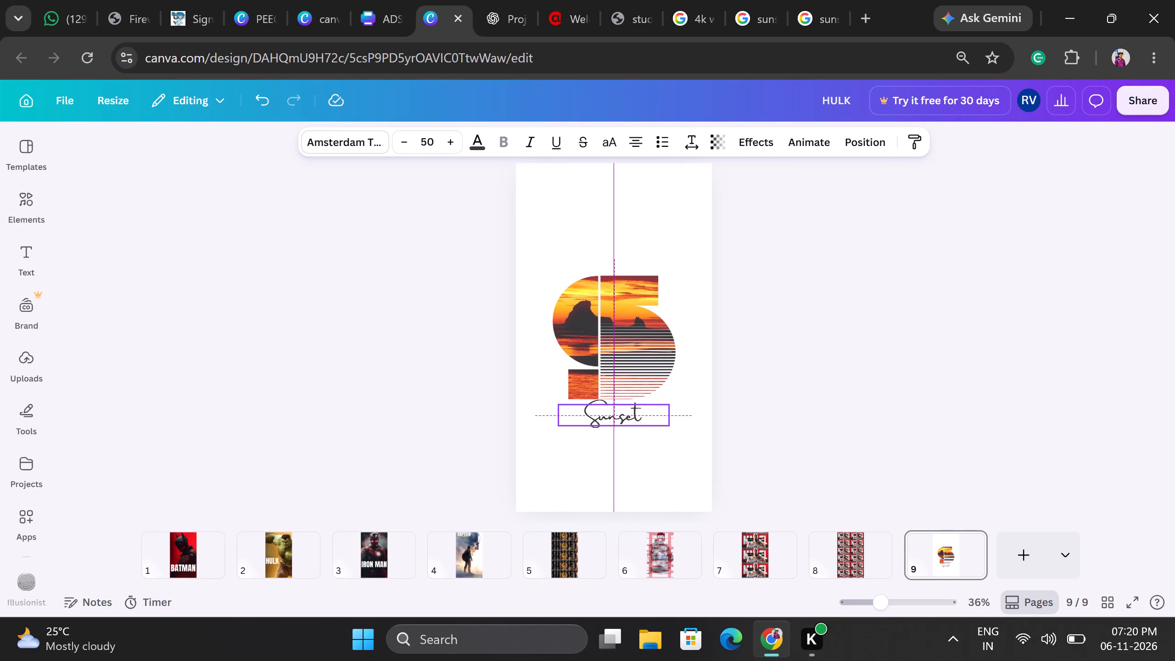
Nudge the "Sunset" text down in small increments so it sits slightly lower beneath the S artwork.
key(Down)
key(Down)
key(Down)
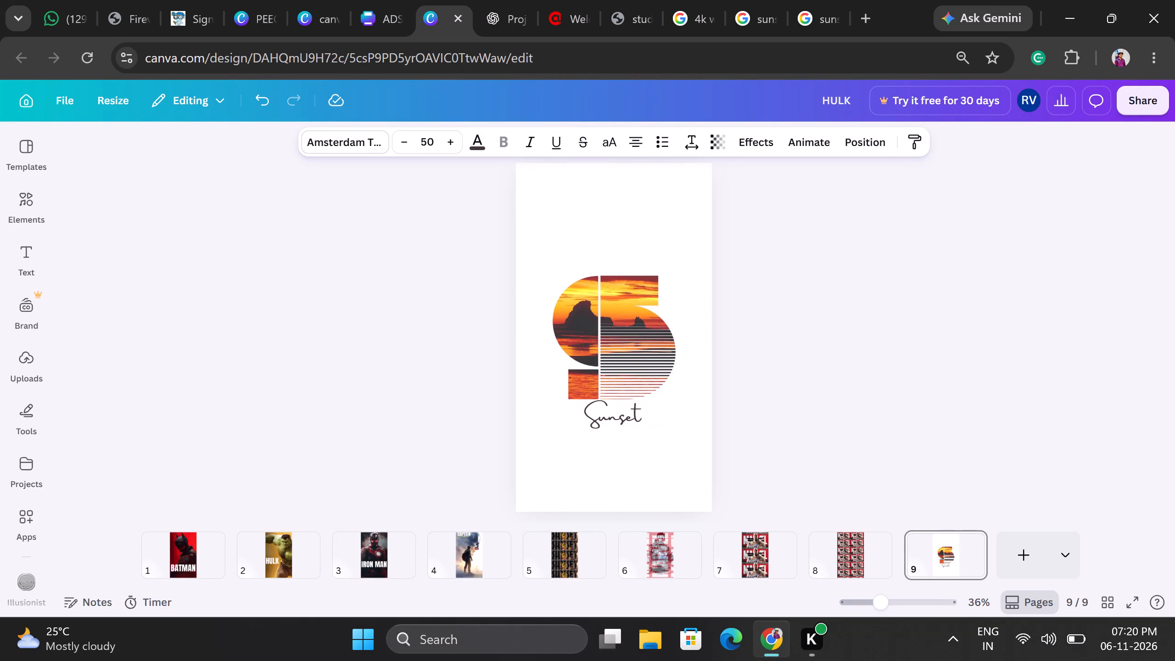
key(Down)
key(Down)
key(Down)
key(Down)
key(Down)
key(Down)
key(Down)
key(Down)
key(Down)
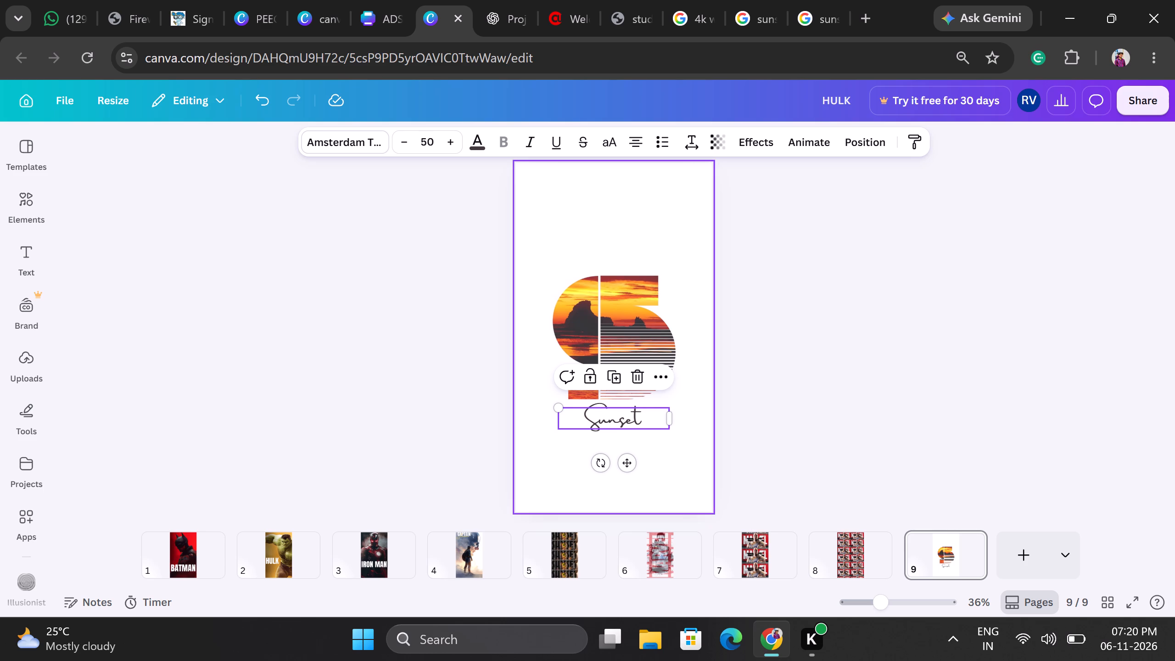
Move the "Sunset" text from below the S artwork to just above it, centred horizontally on the page.
drag(625, 468, 623, 312)
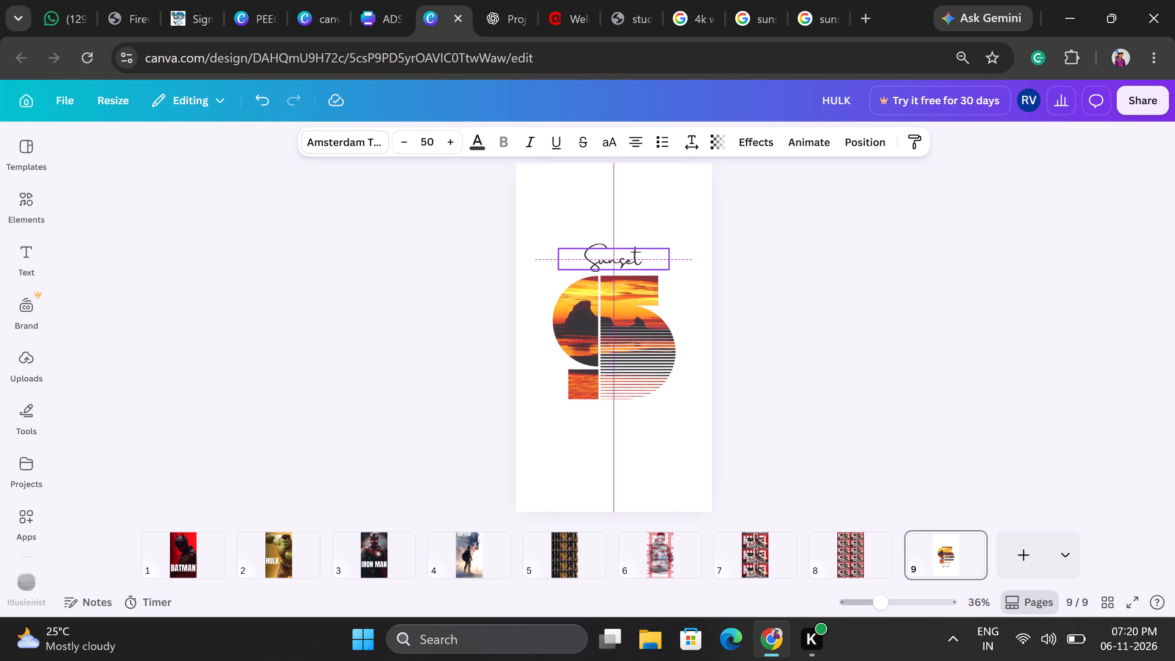
drag(623, 312, 623, 312)
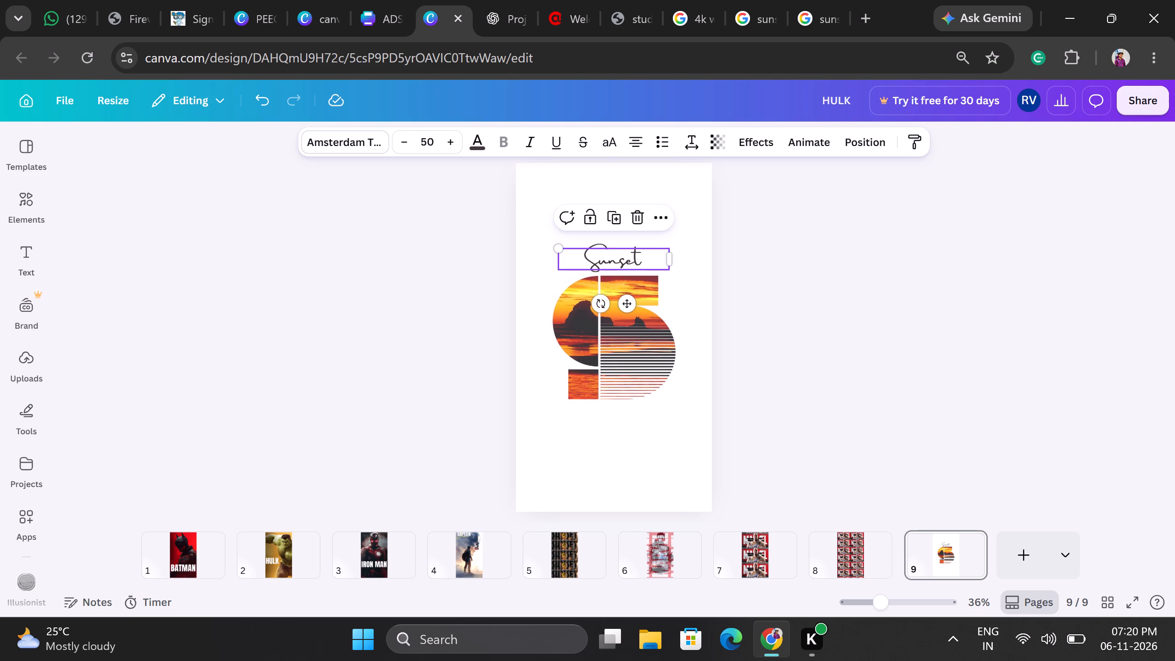
click(810, 361)
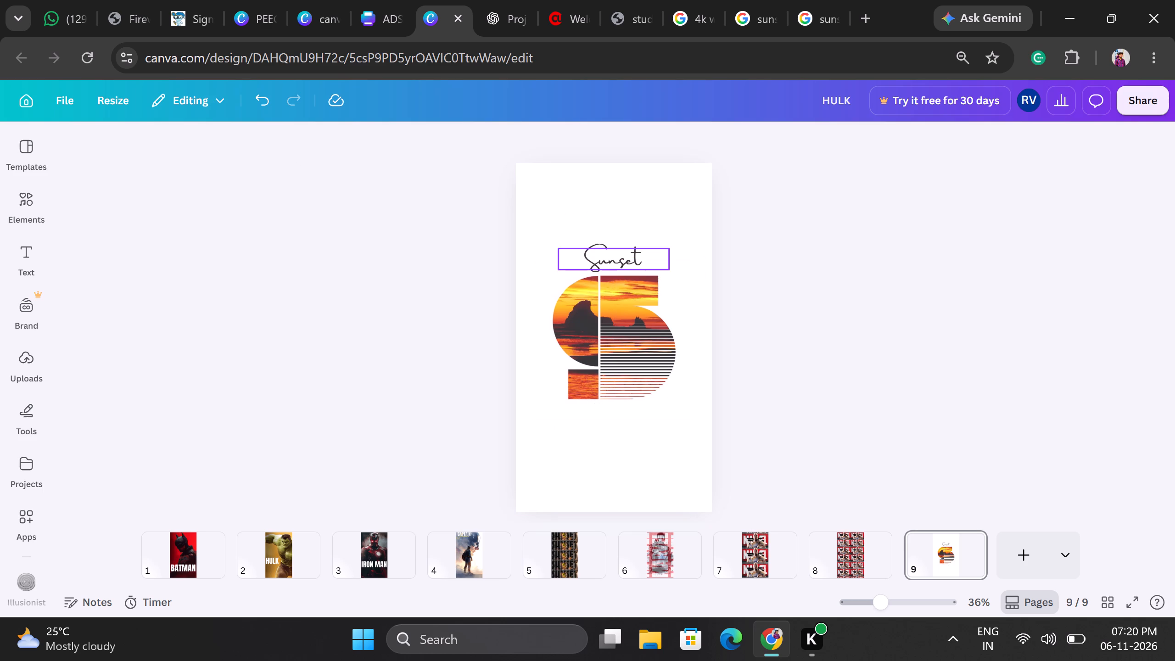
click(602, 267)
key(Left)
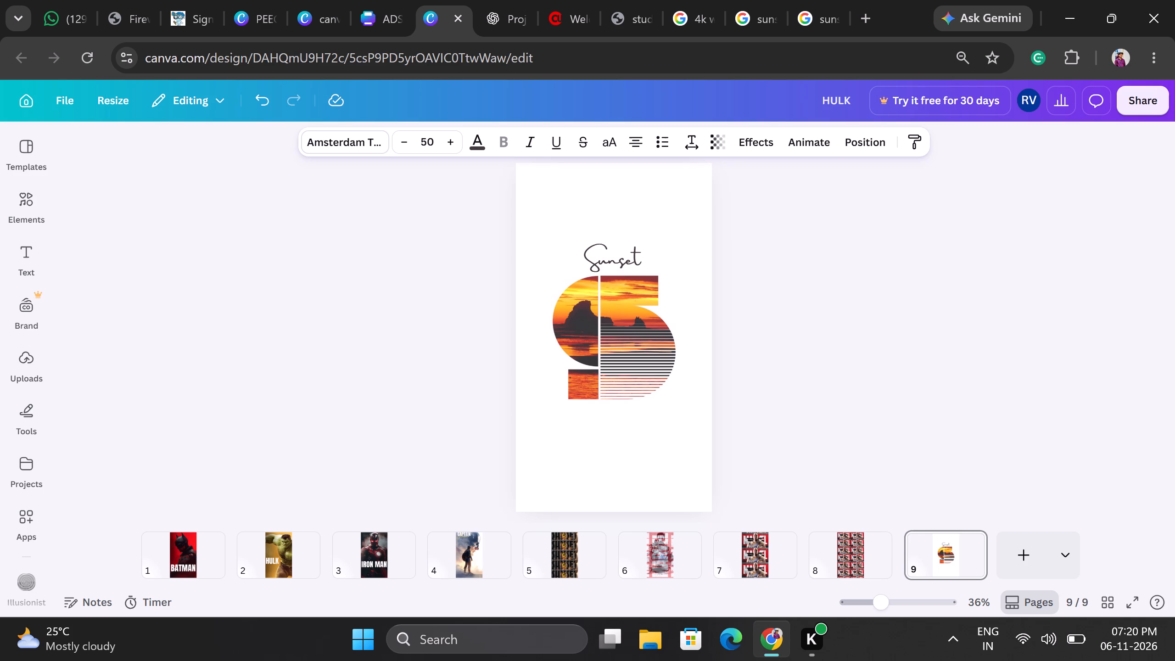
key(Right)
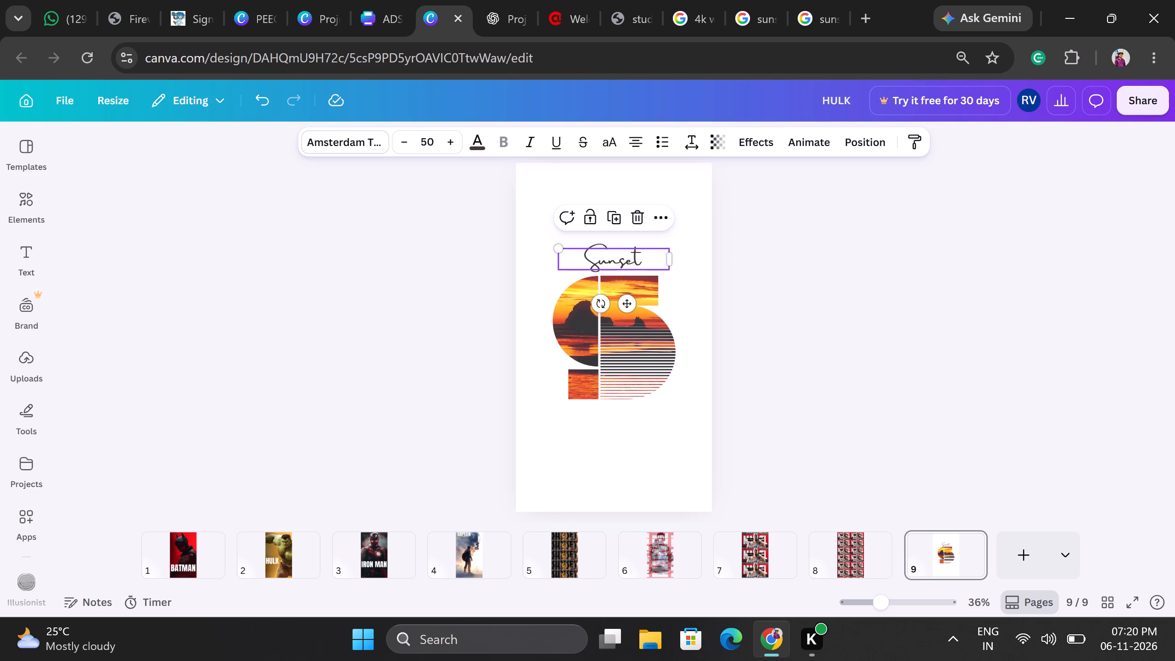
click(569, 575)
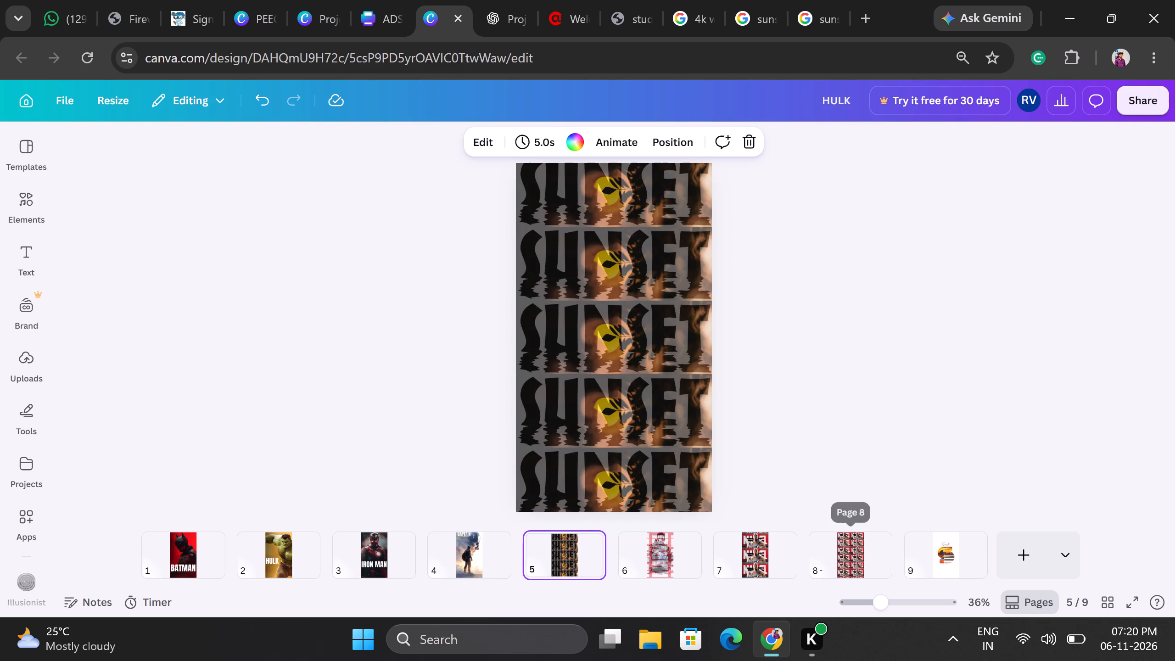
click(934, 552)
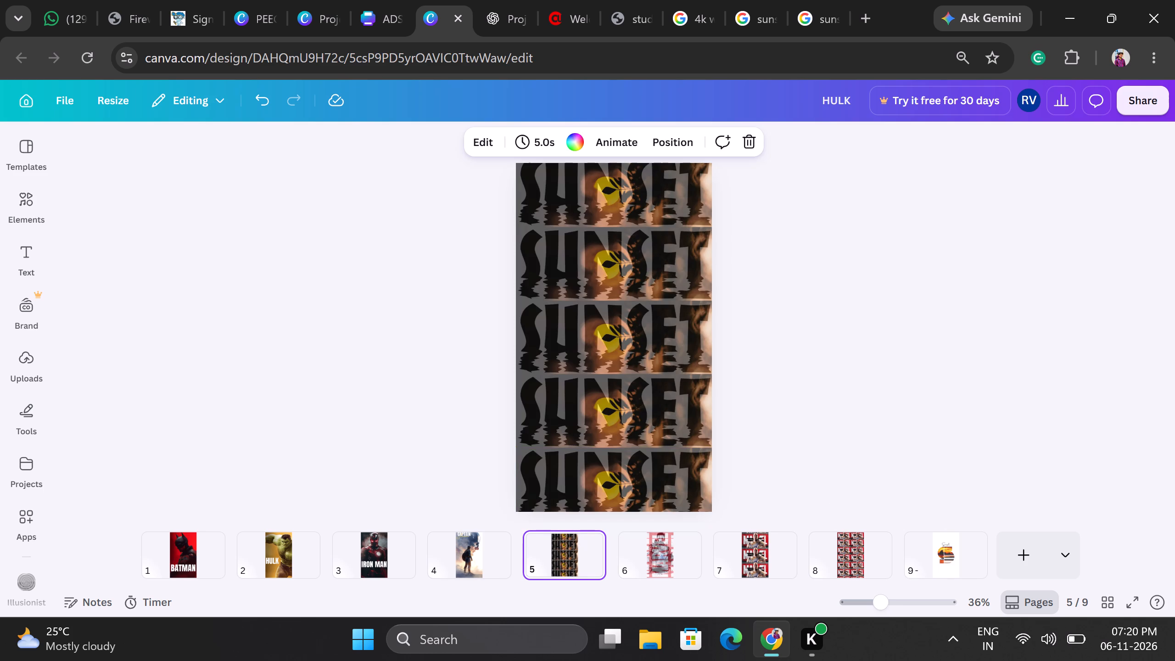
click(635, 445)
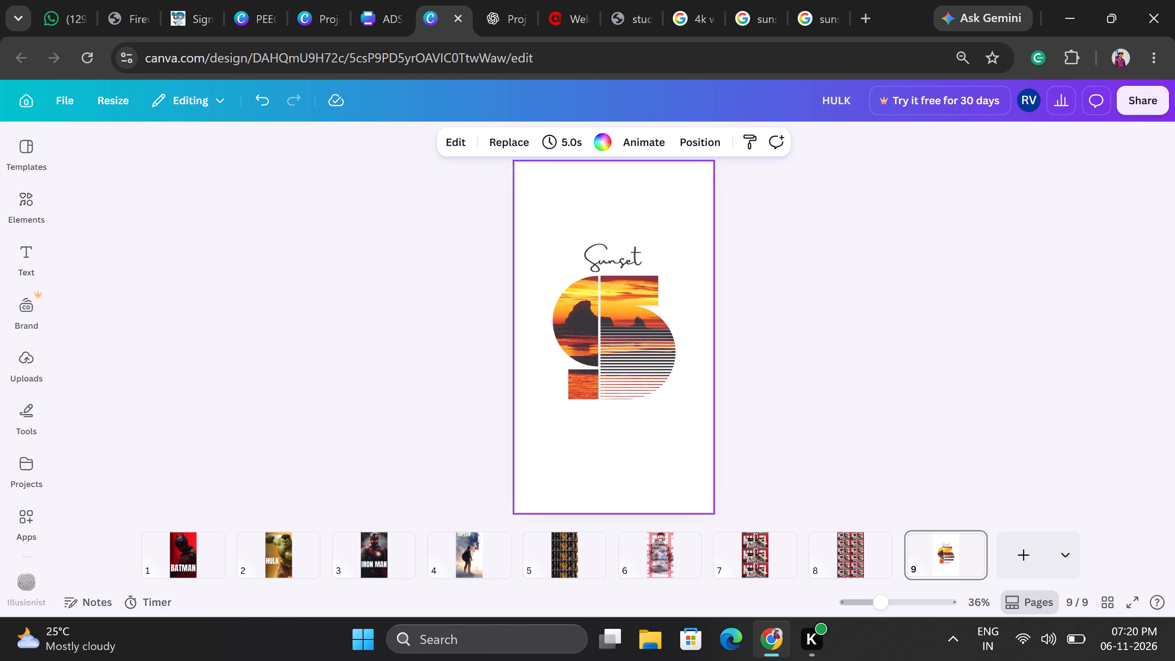
Duplicate the S artwork on page 9 and align the copy exactly over the original, centred on the page.
click(623, 293)
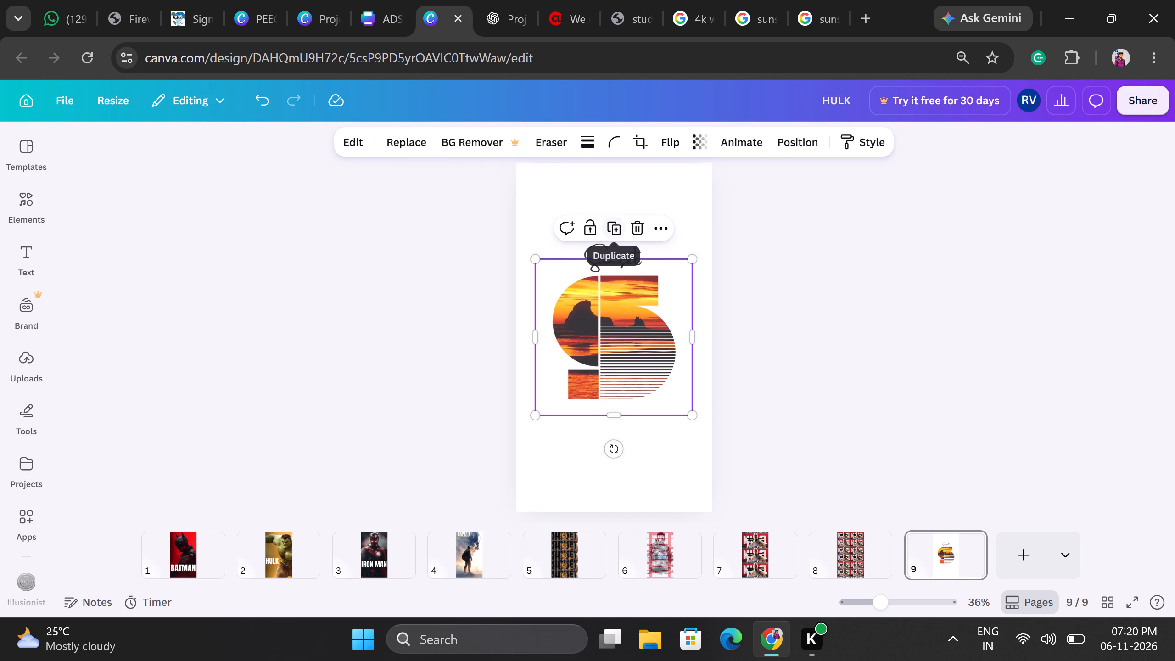
click(616, 230)
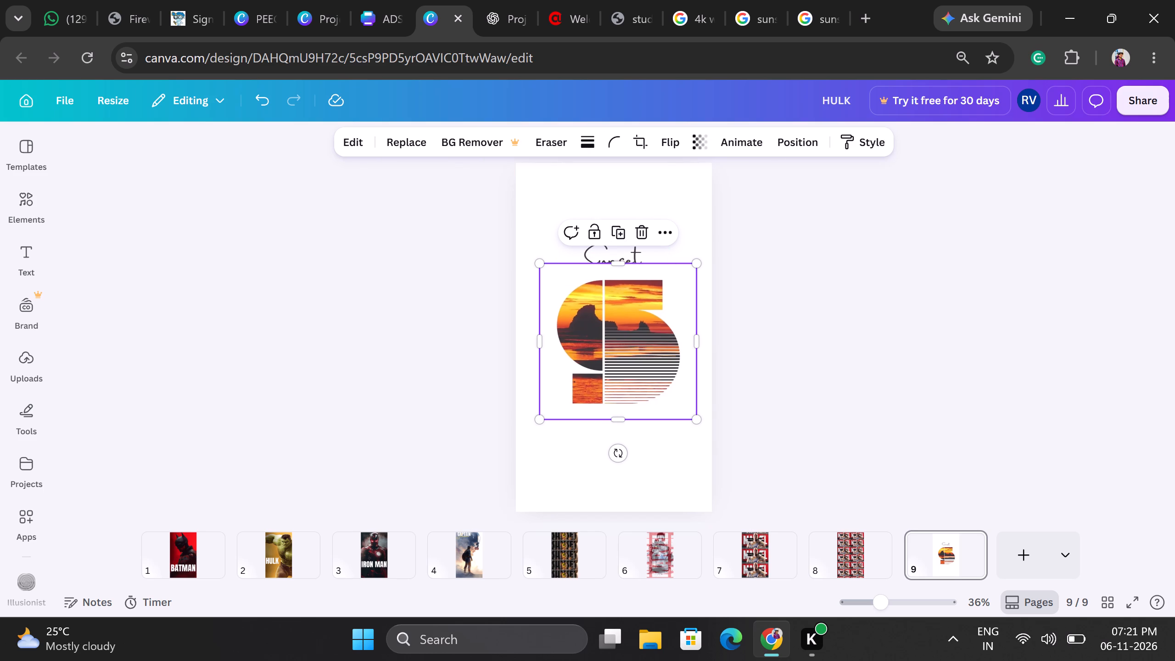
drag(644, 362, 640, 356)
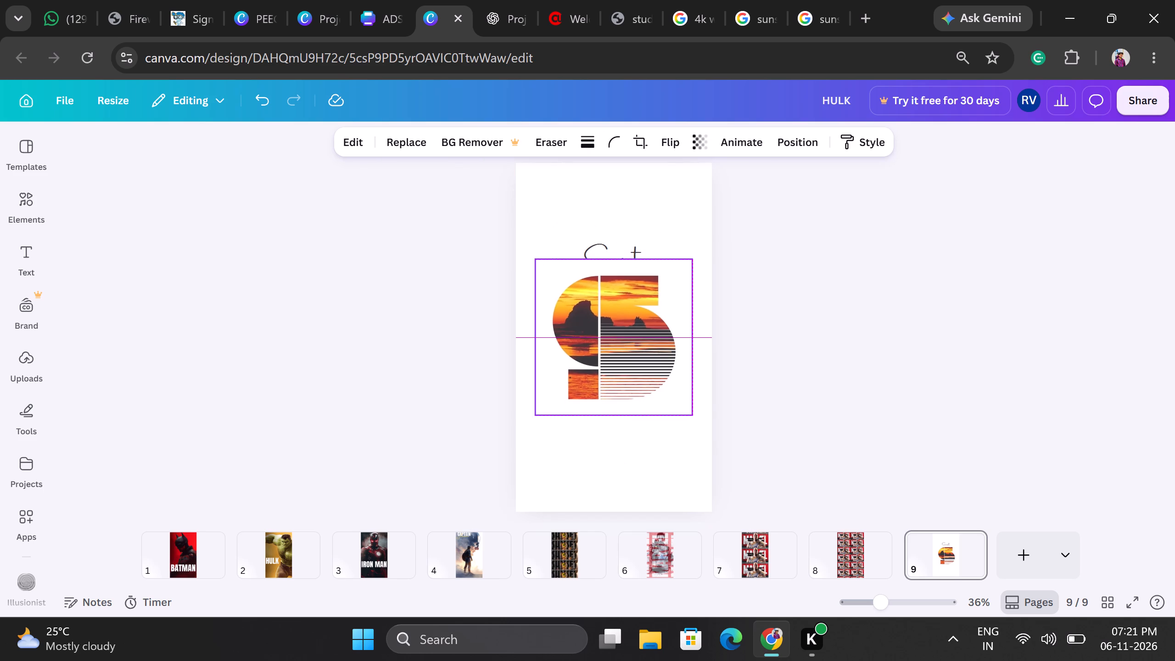
drag(640, 356, 634, 356)
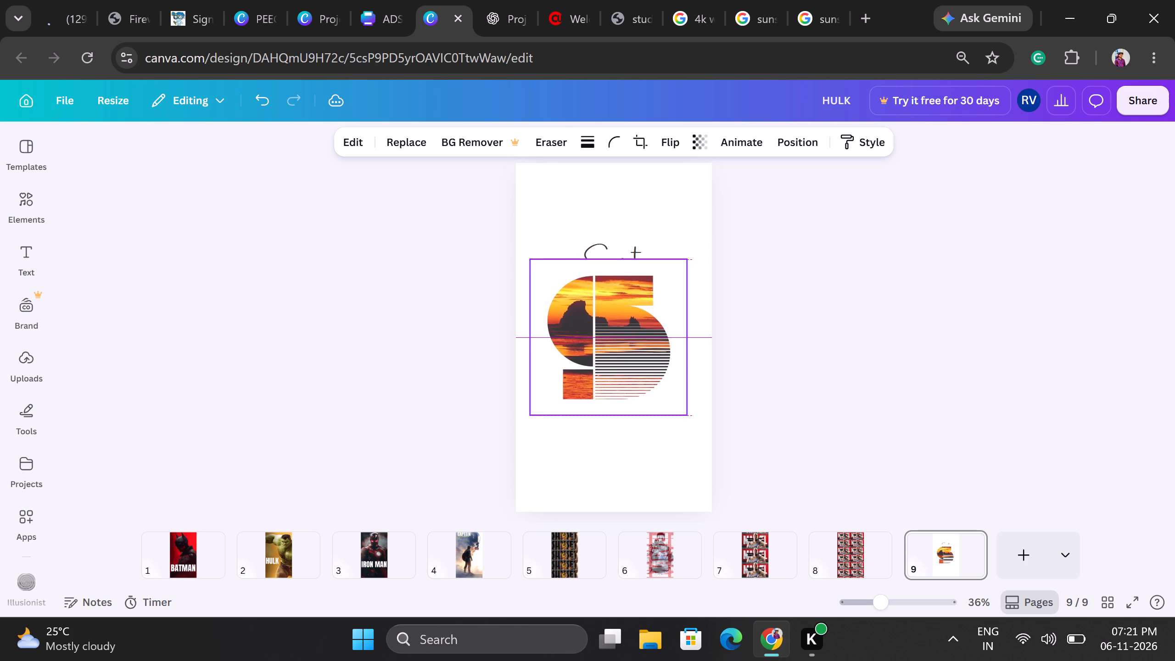
drag(634, 356, 639, 356)
Enlarge the S image at the bottom of the layer stack beyond the page width and centre it as a backdrop.
key(alt+1)
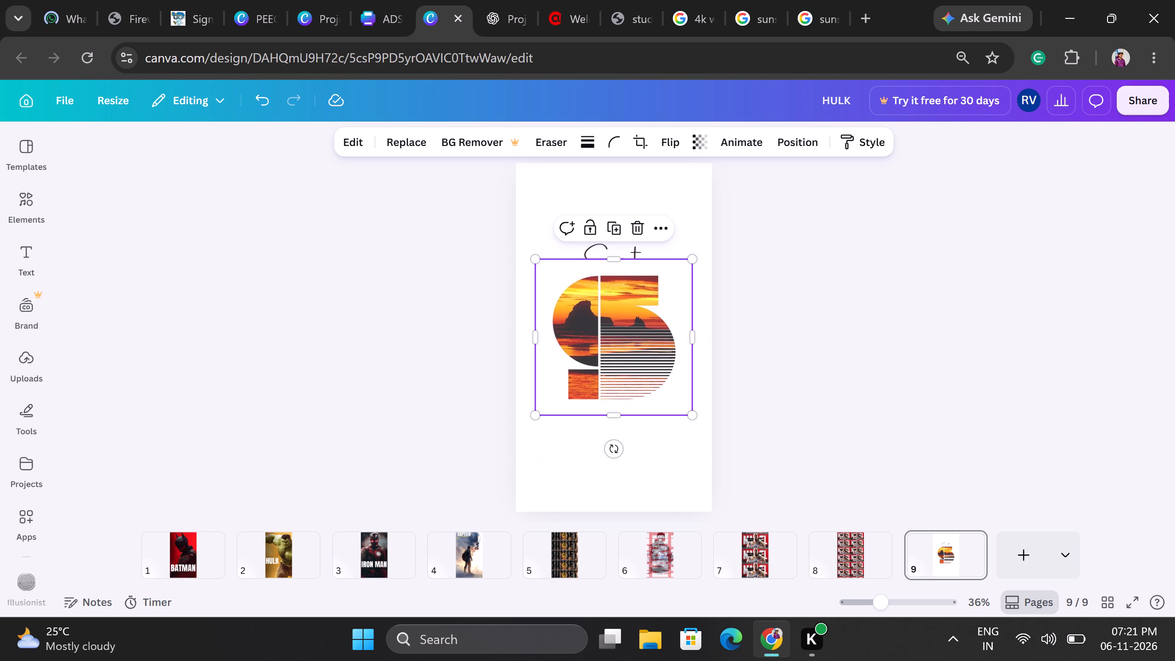
click(244, 373)
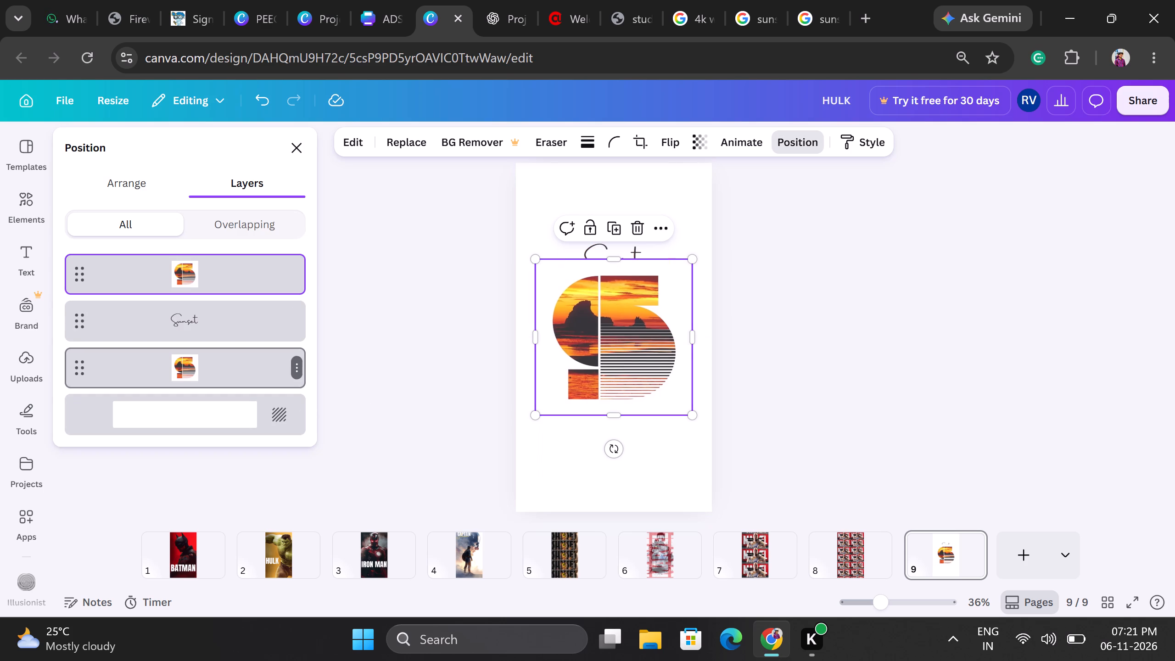
drag(534, 263, 434, 119)
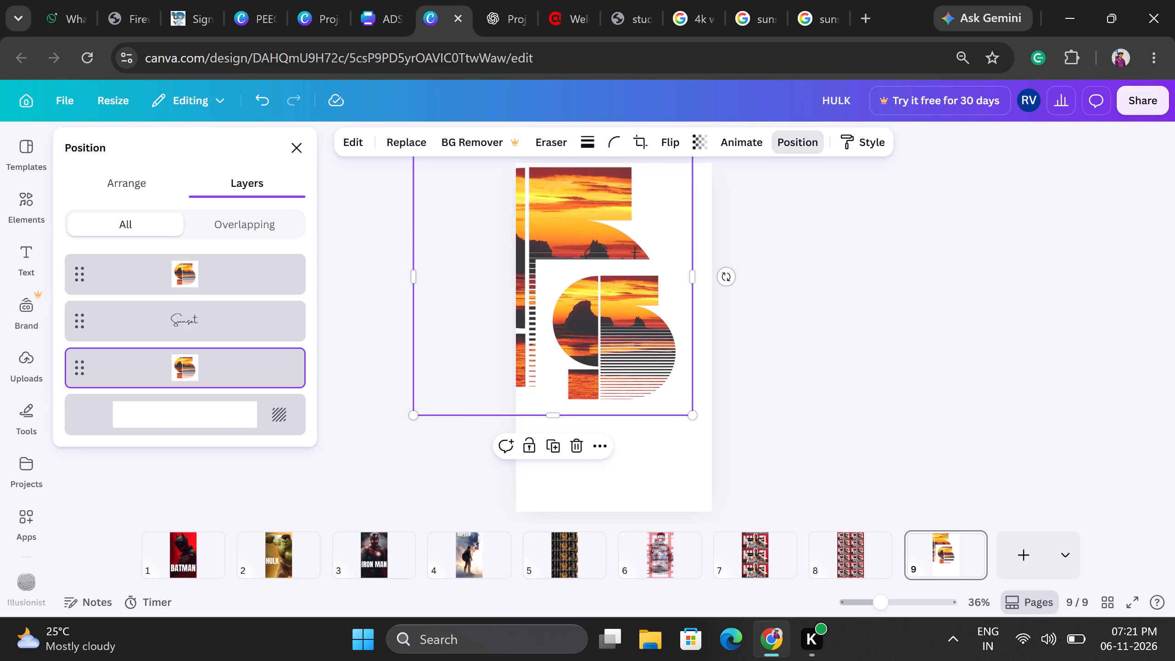
drag(565, 229, 610, 266)
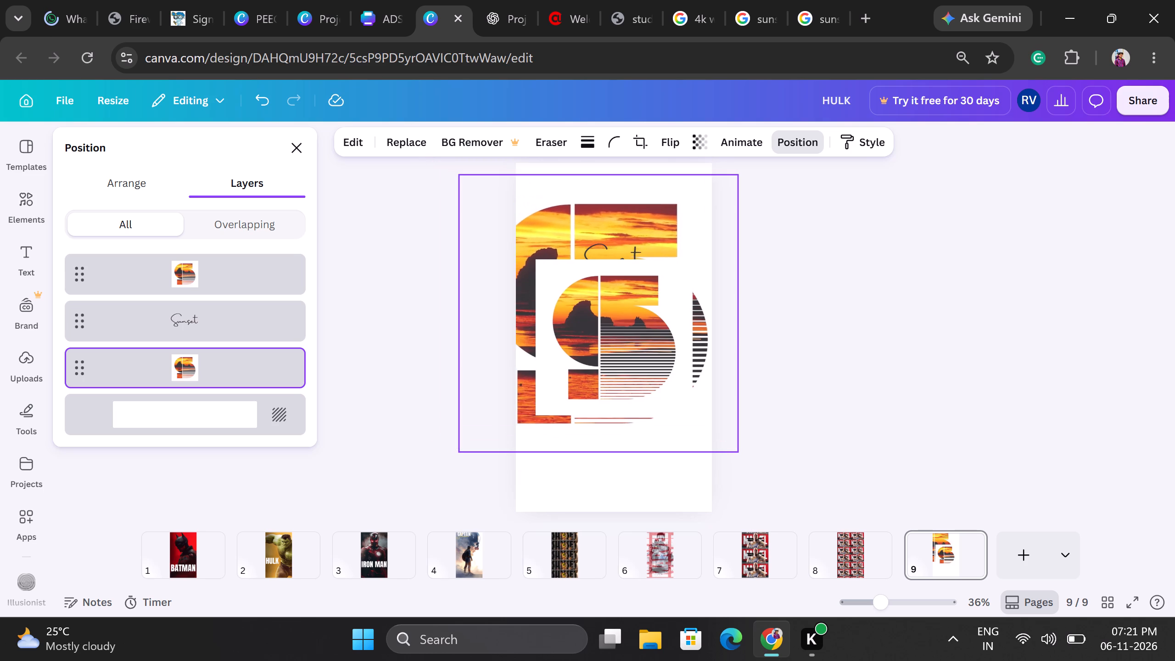
drag(610, 266, 627, 280)
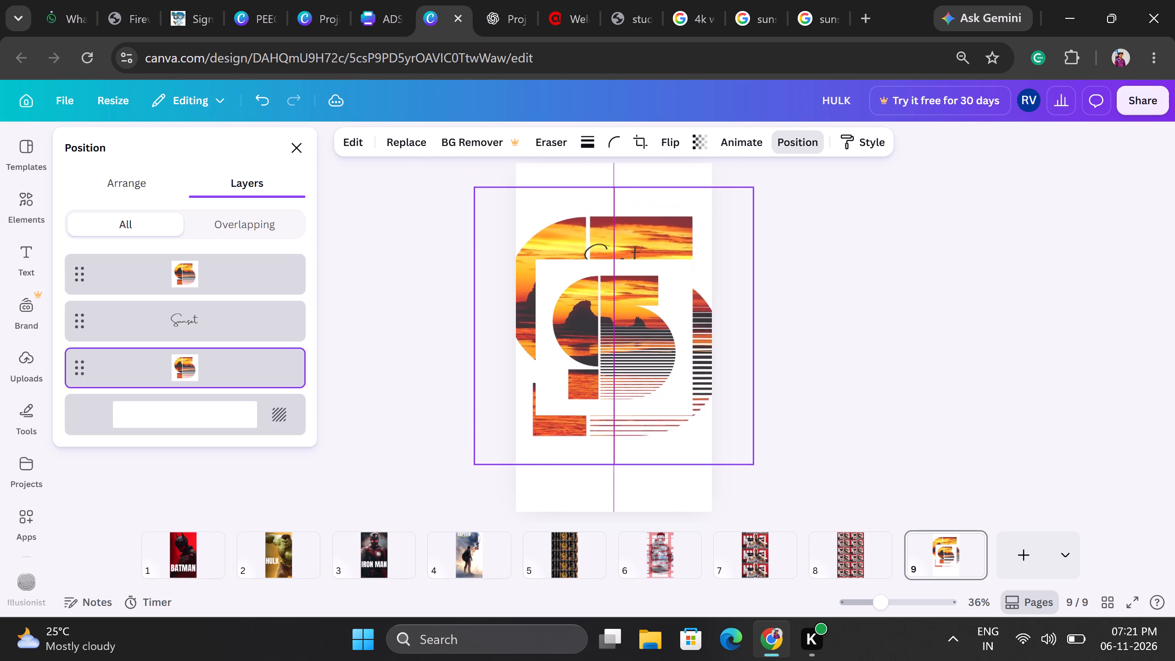
drag(627, 280, 621, 272)
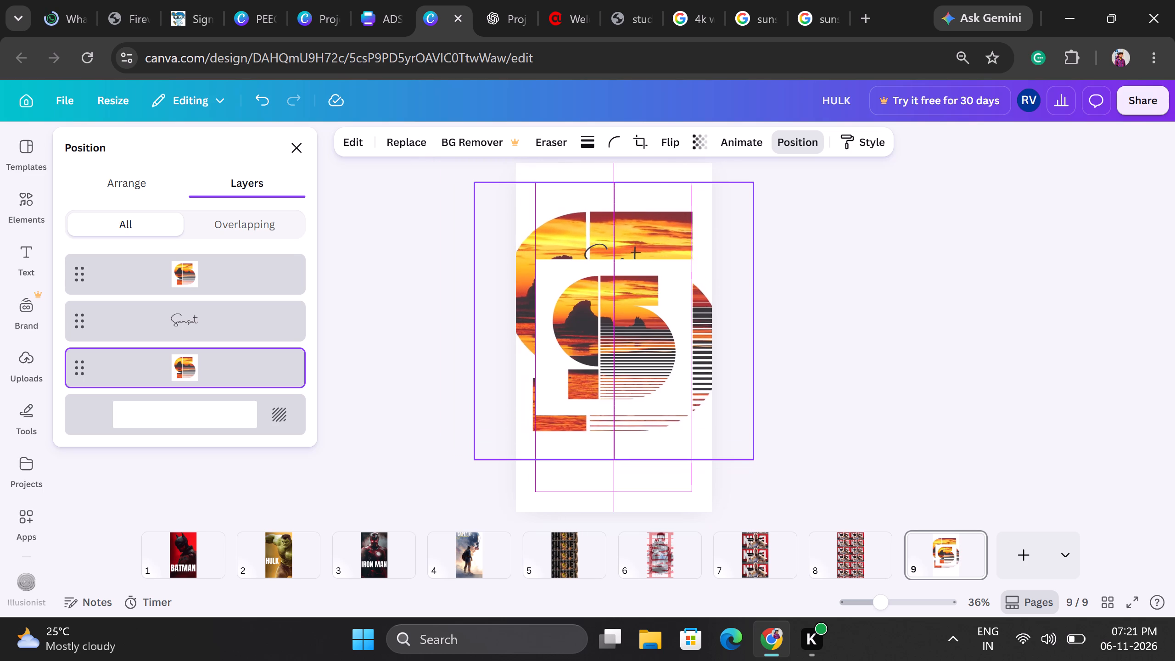
drag(621, 272, 626, 273)
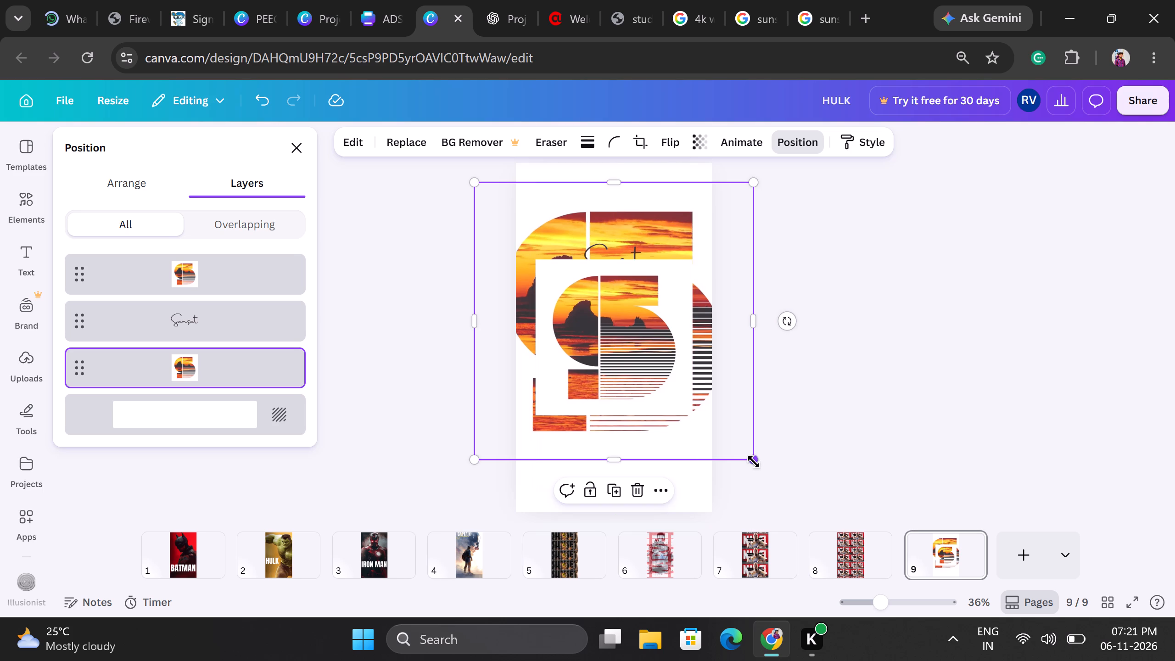
drag(754, 462, 839, 568)
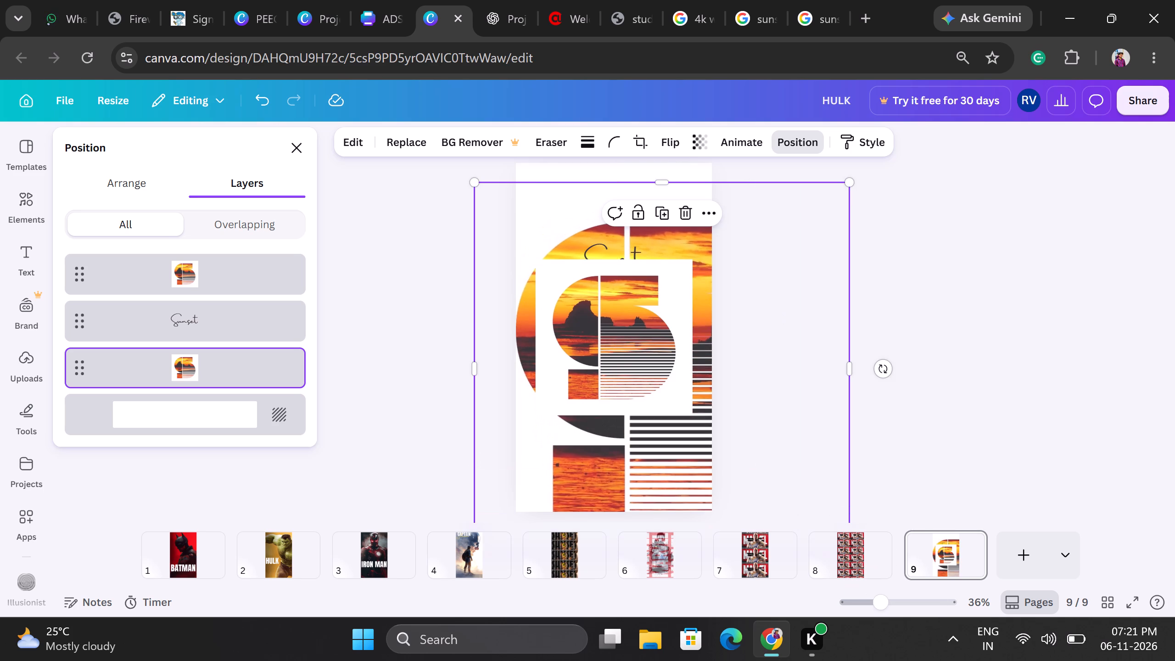
drag(672, 430, 628, 382)
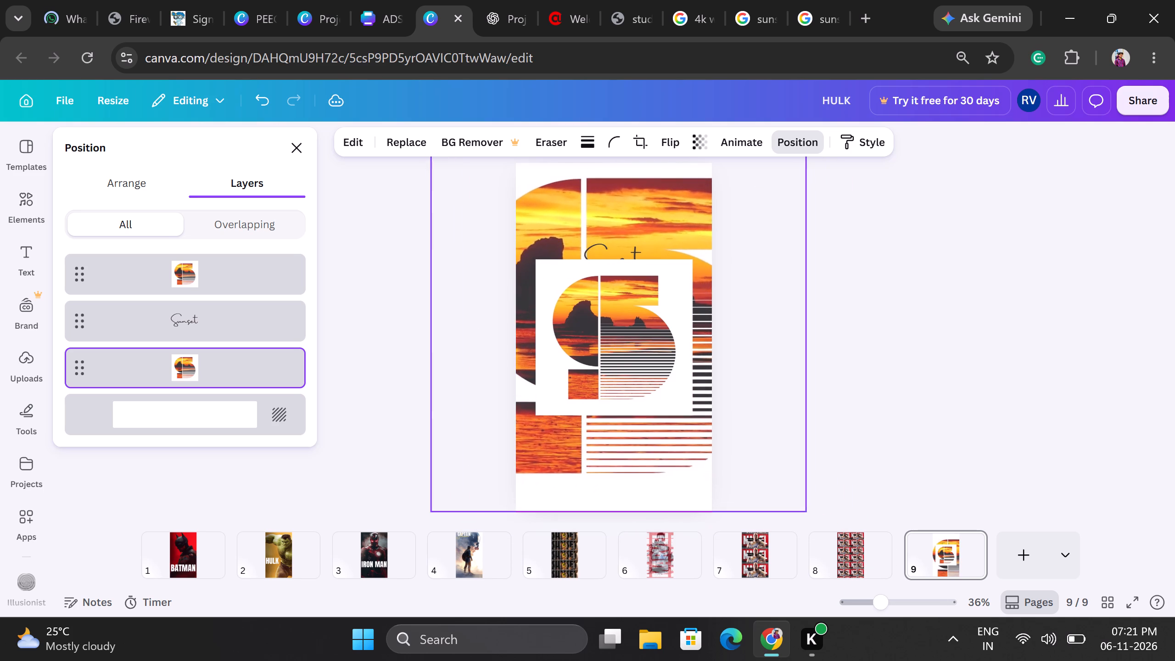
drag(628, 382, 629, 399)
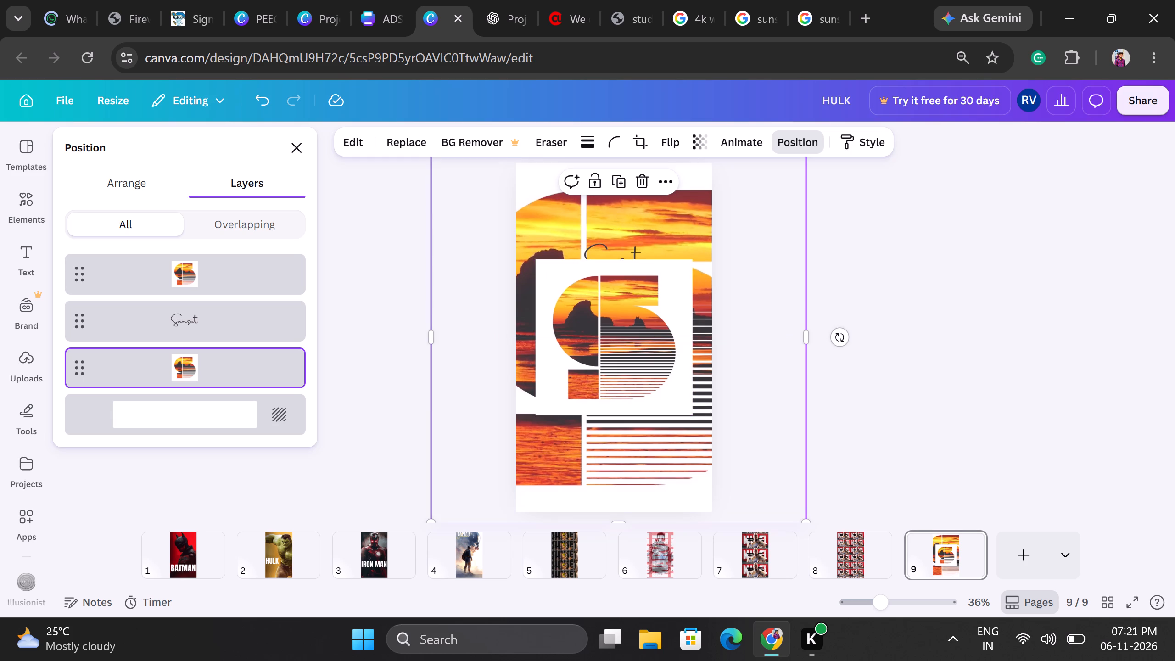
Fade the enlarged backdrop S image by lowering its transparency value to roughly a third.
click(695, 141)
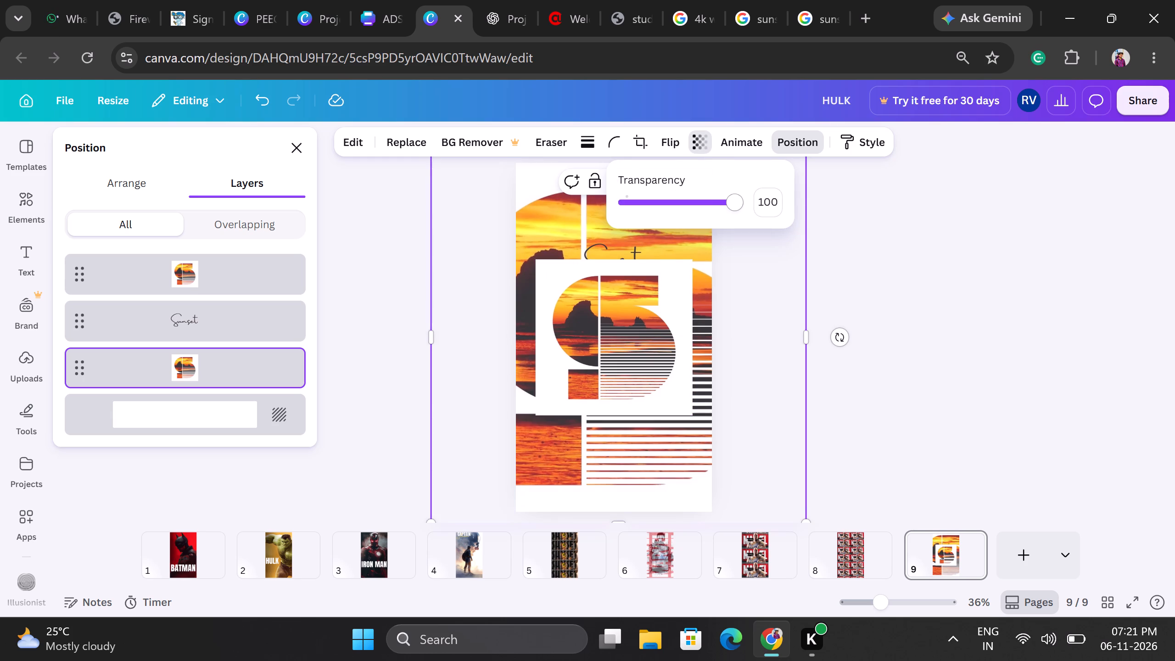
drag(703, 206, 664, 227)
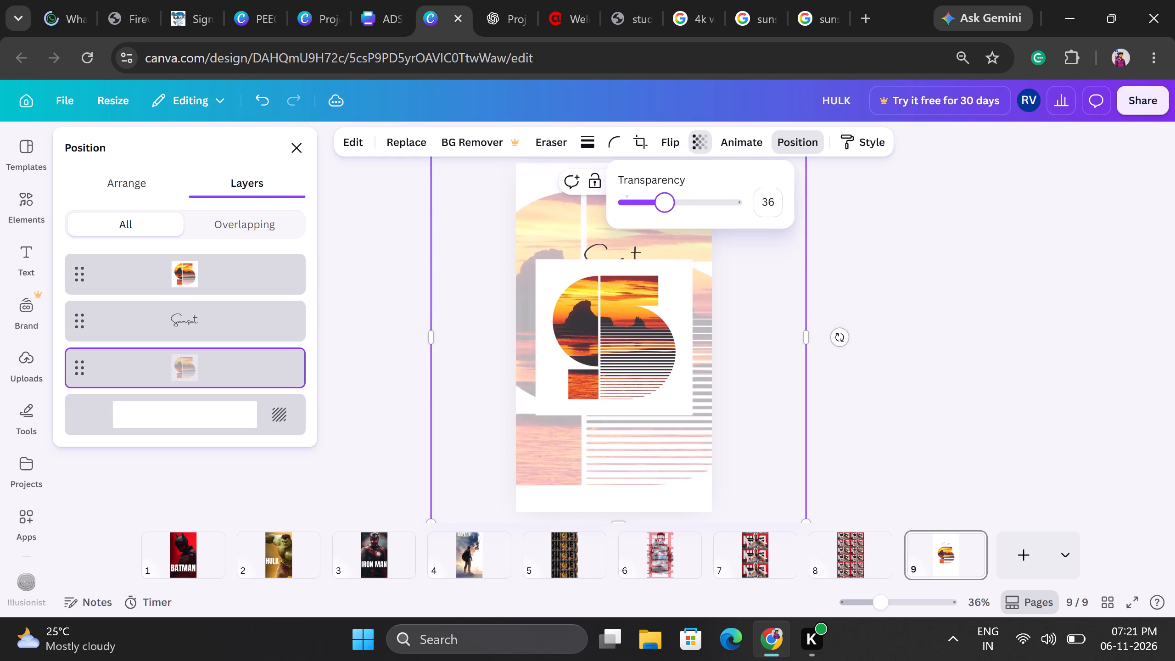
drag(664, 227, 658, 228)
Bring the "Sunset" text to the front of the layer stack and place it just above the small foreground S.
drag(621, 250, 621, 249)
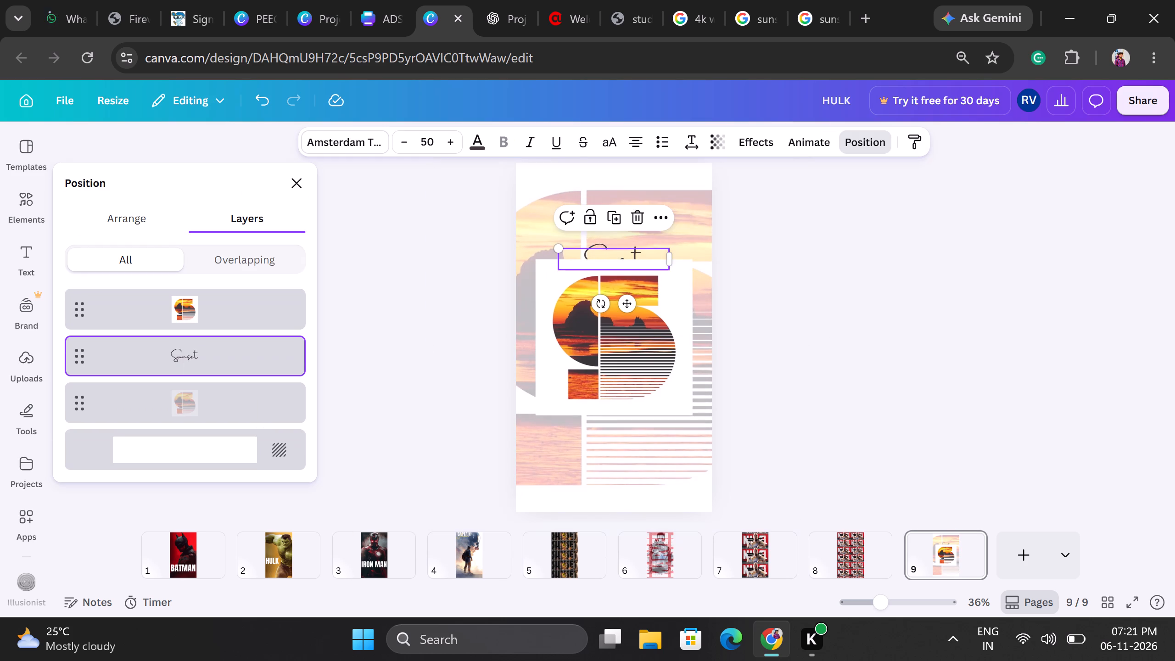
drag(621, 249, 638, 241)
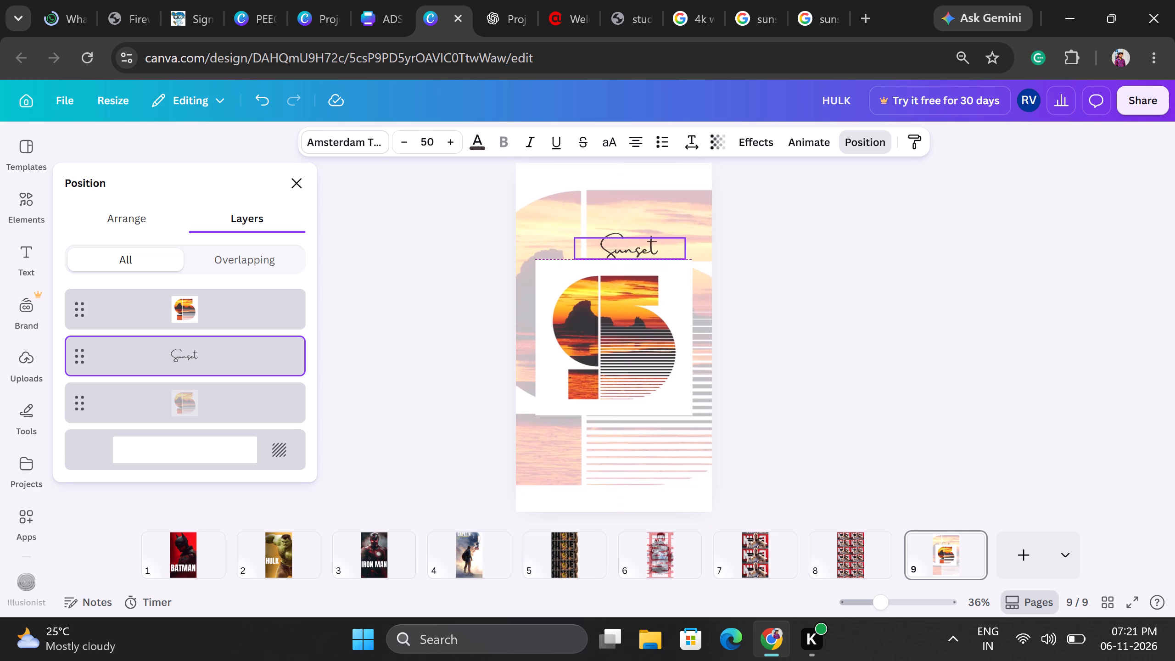
drag(638, 241, 627, 234)
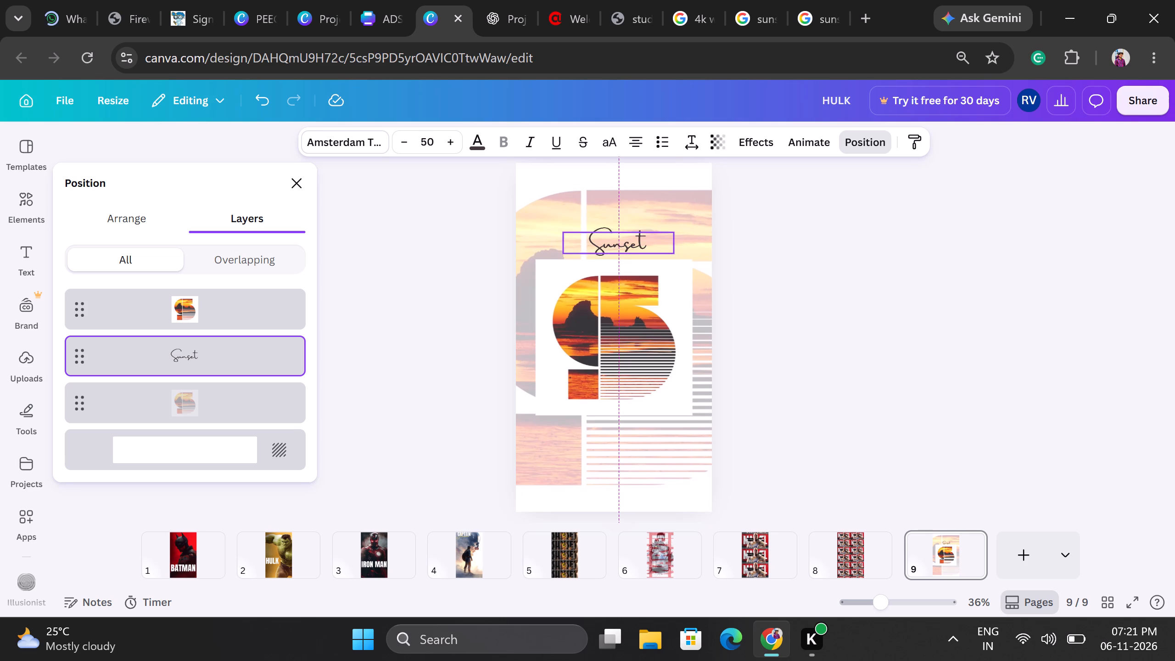
drag(627, 234, 627, 233)
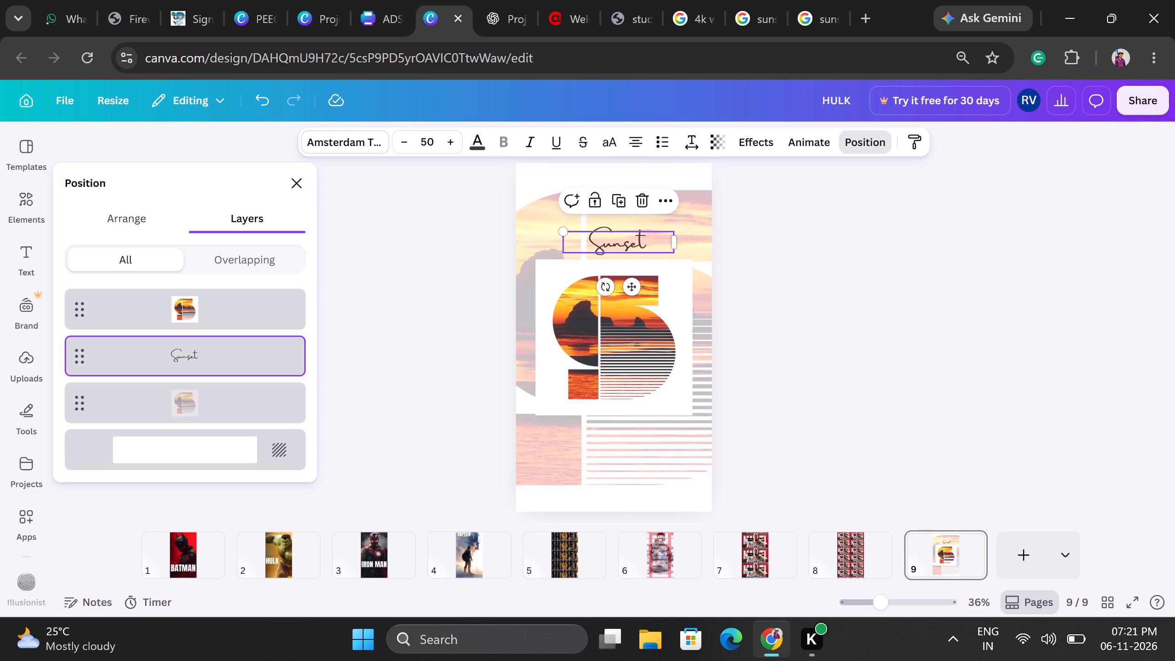
key(alt+1)
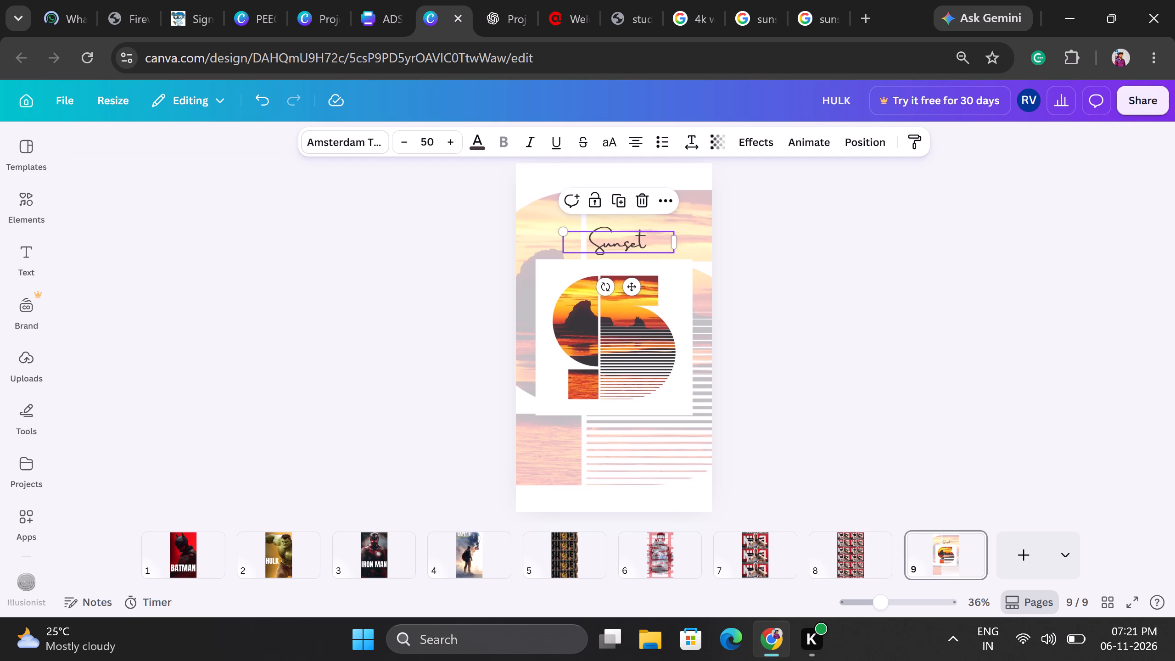
key(alt+1)
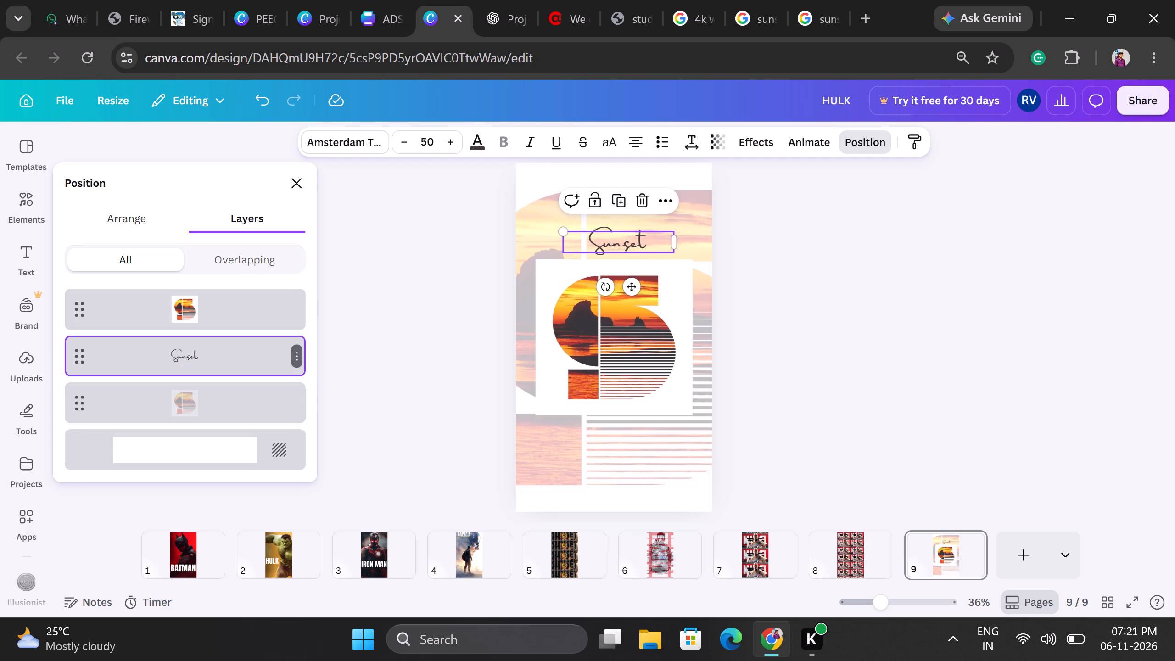
drag(230, 365, 225, 294)
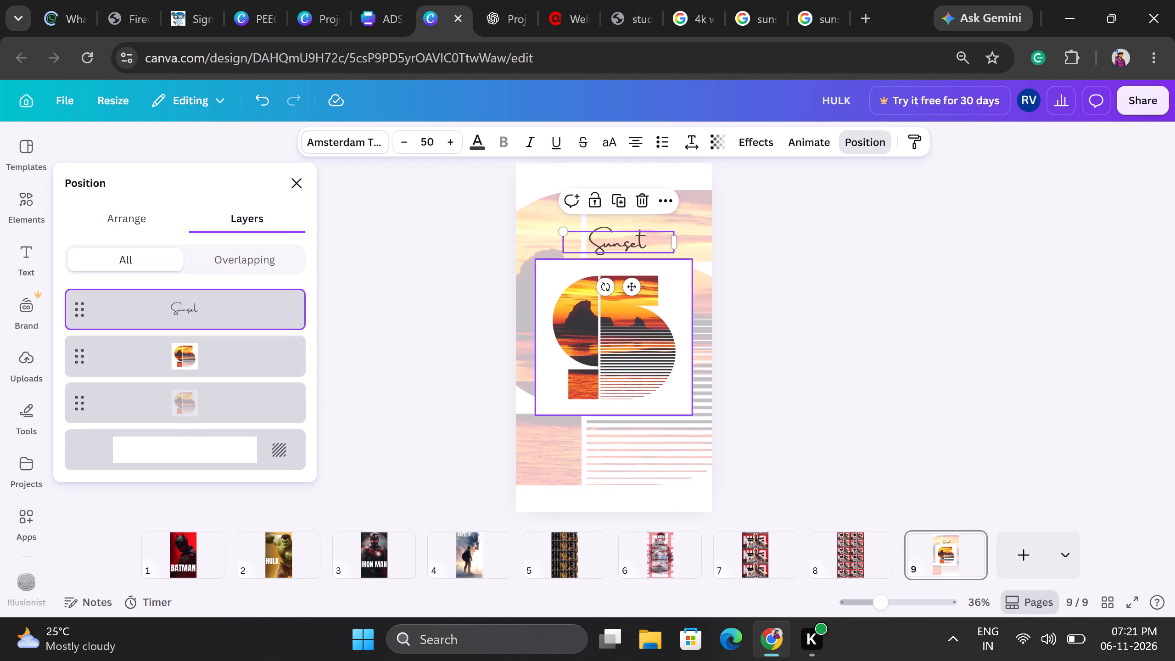
drag(637, 237, 639, 256)
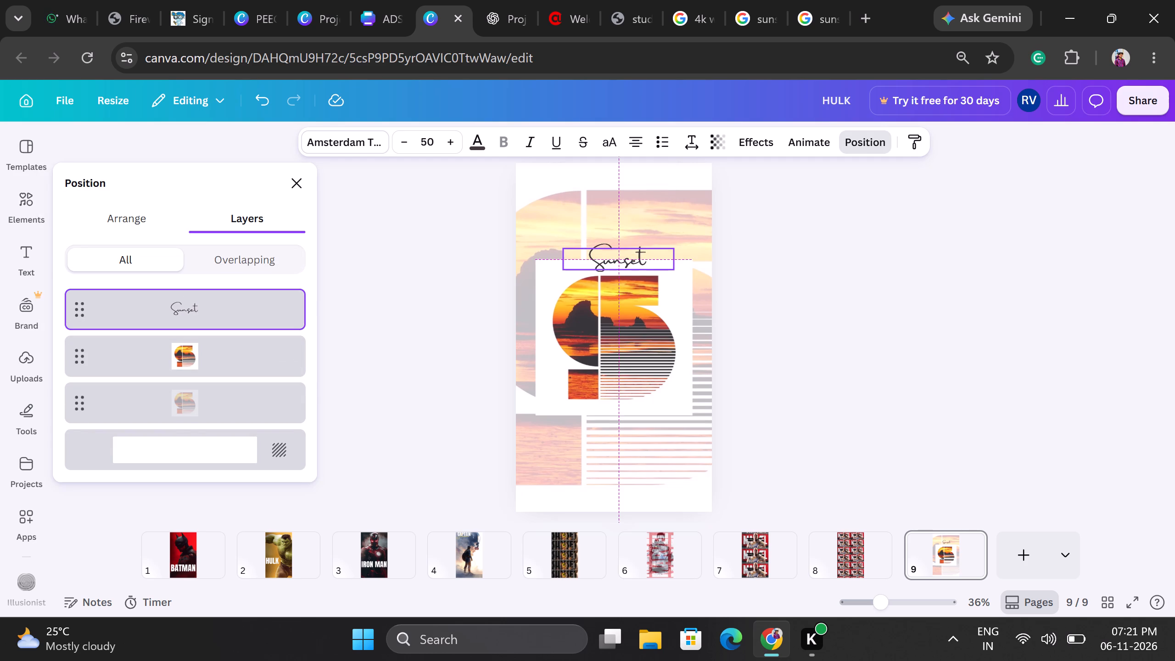
drag(639, 256, 639, 253)
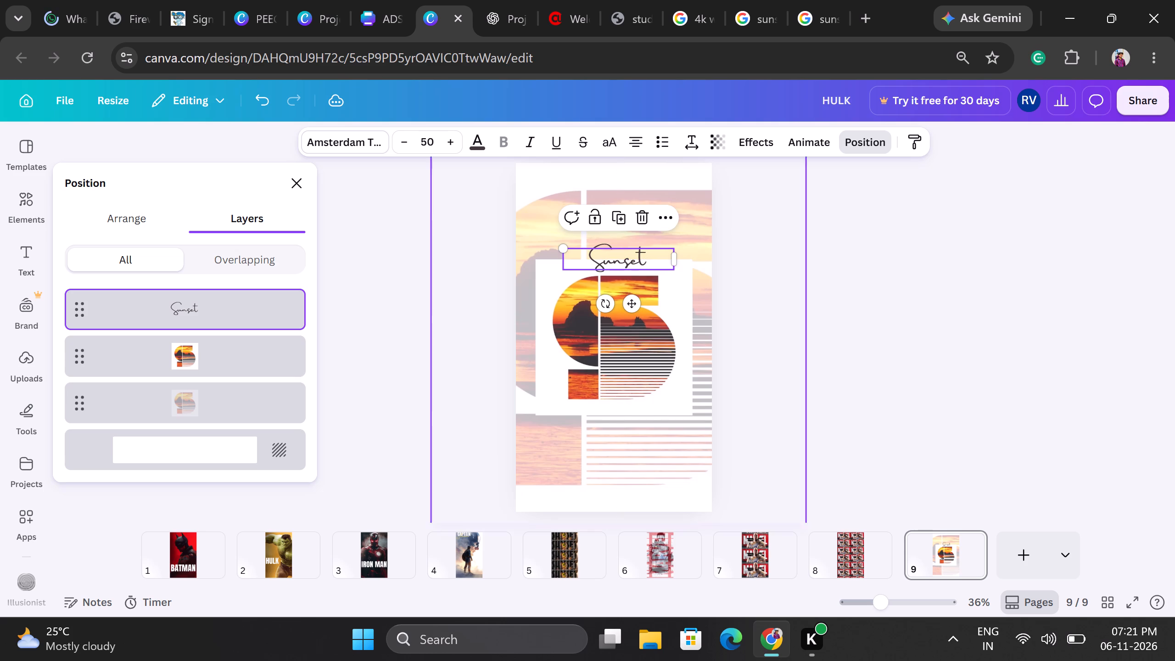
click(1011, 401)
Select the small foreground S artwork on page 9.
click(671, 380)
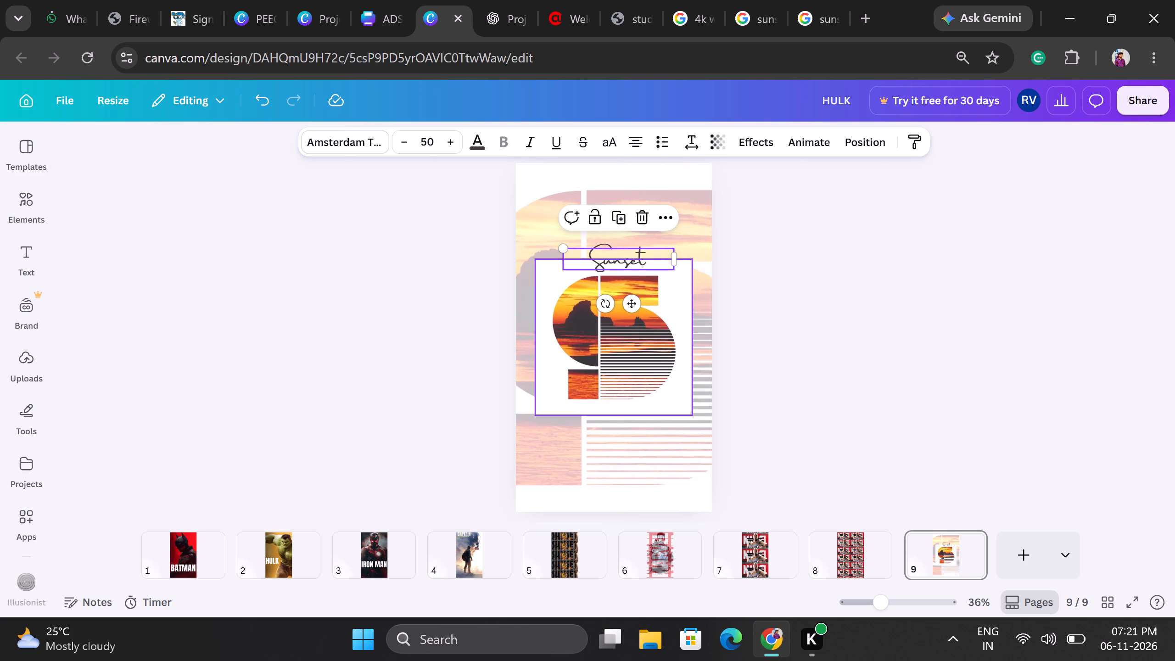
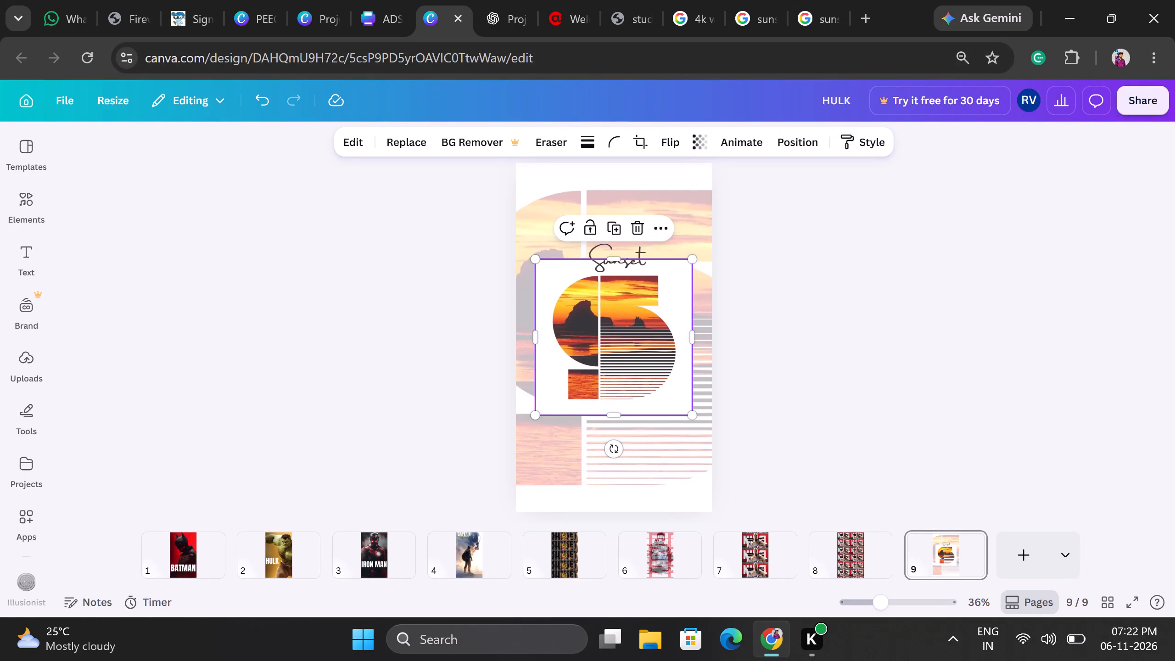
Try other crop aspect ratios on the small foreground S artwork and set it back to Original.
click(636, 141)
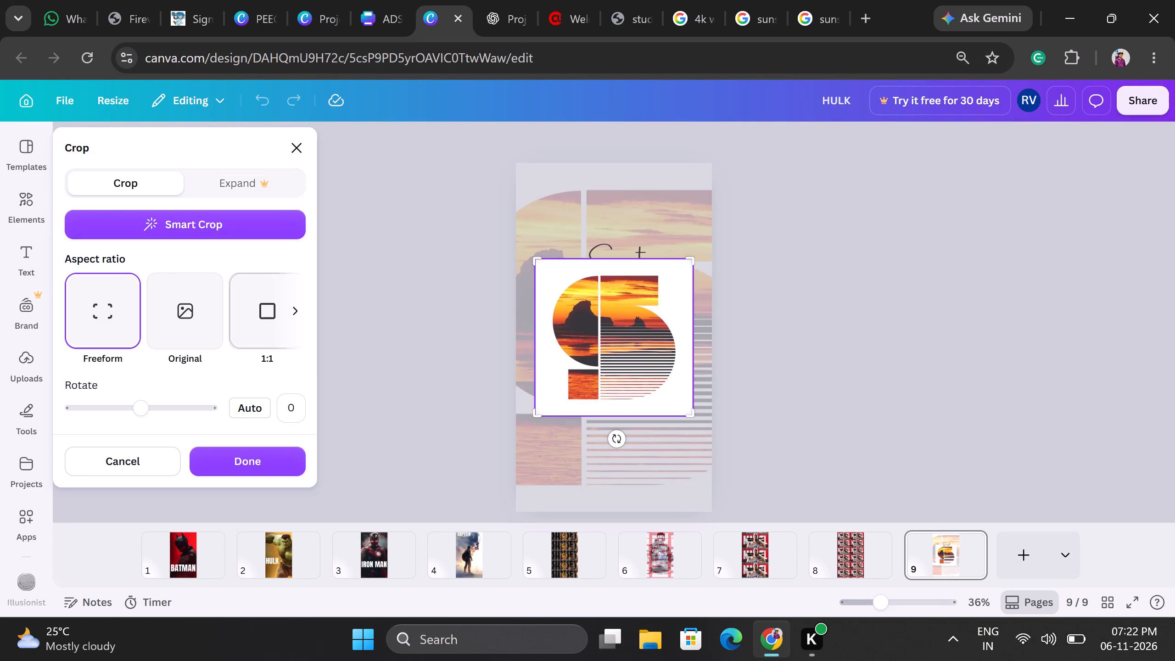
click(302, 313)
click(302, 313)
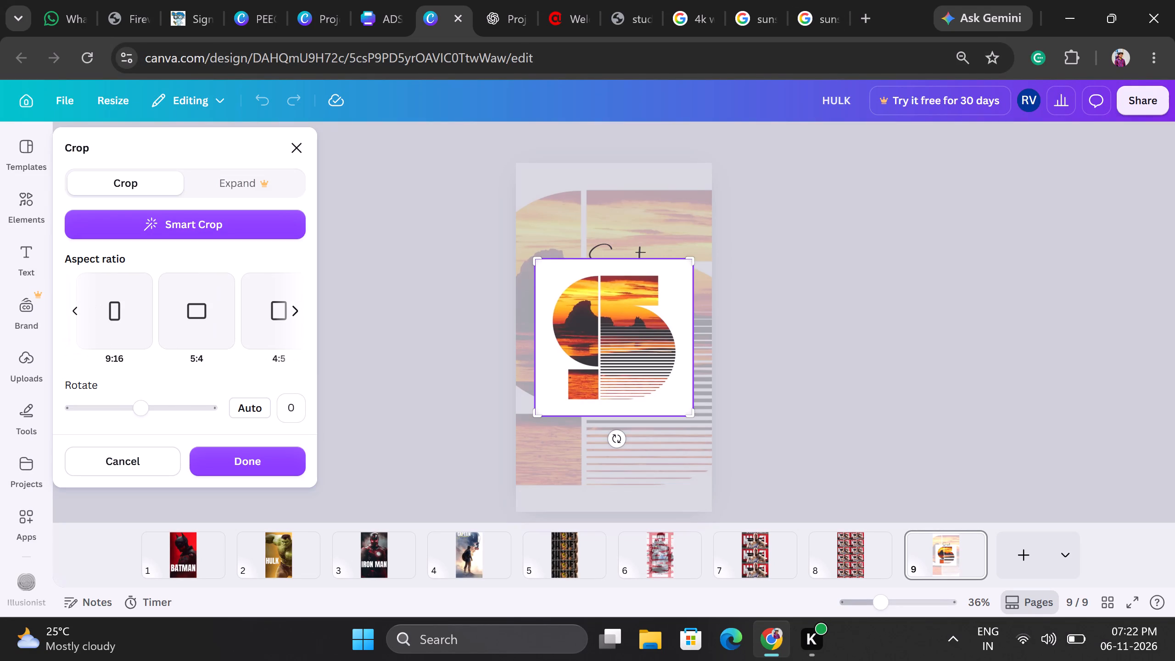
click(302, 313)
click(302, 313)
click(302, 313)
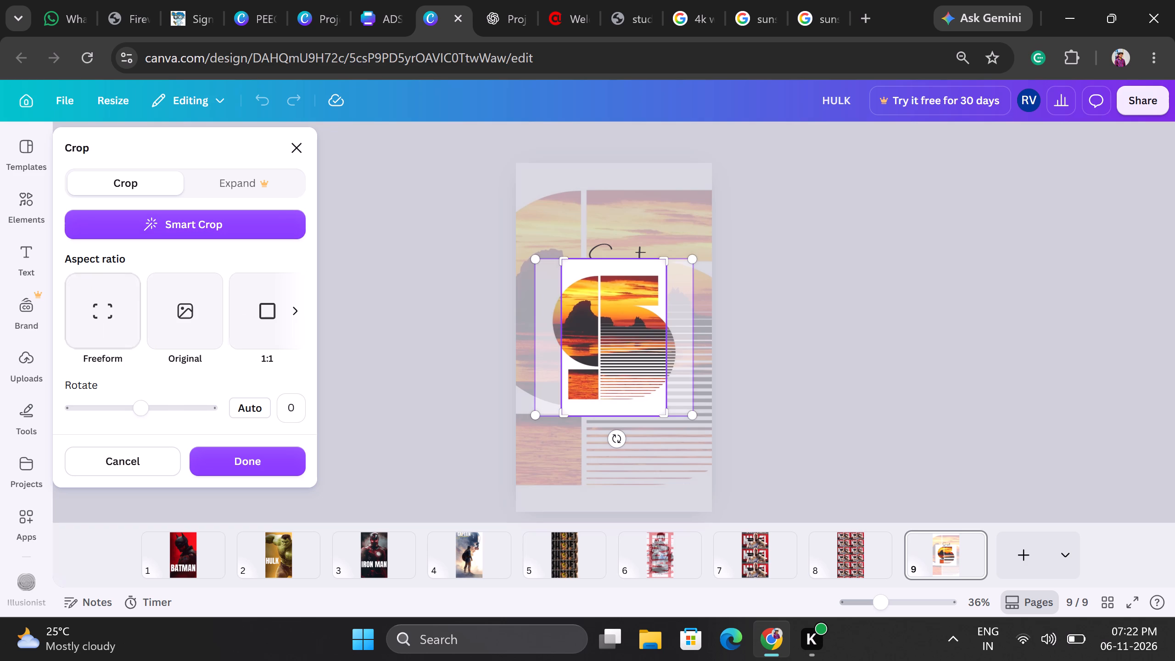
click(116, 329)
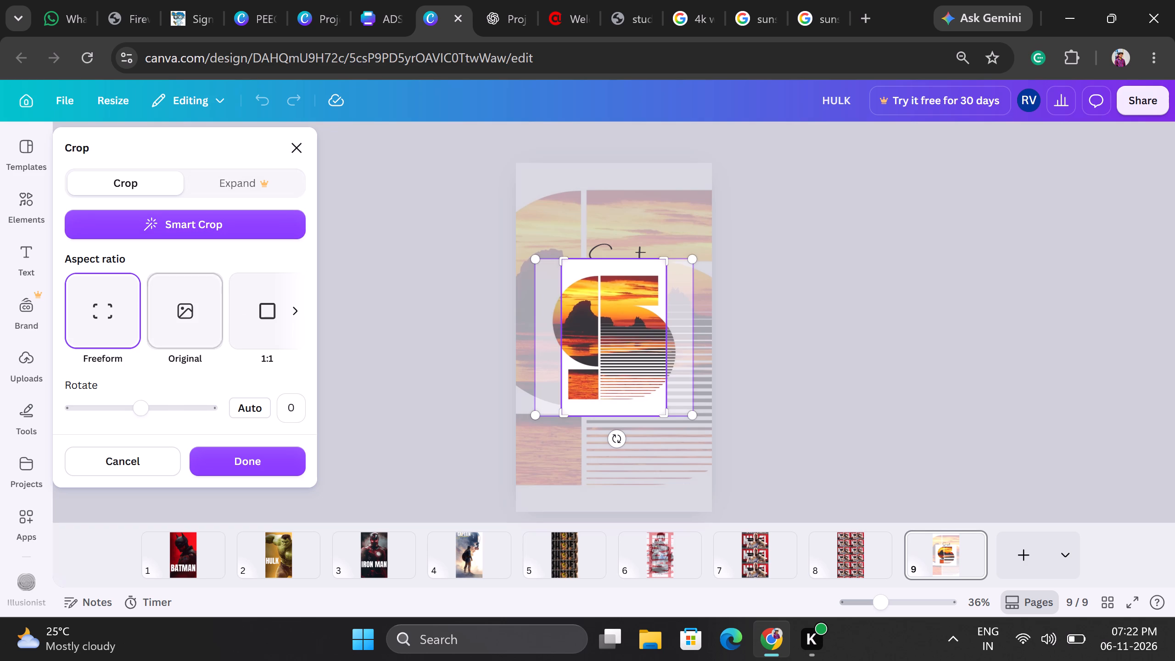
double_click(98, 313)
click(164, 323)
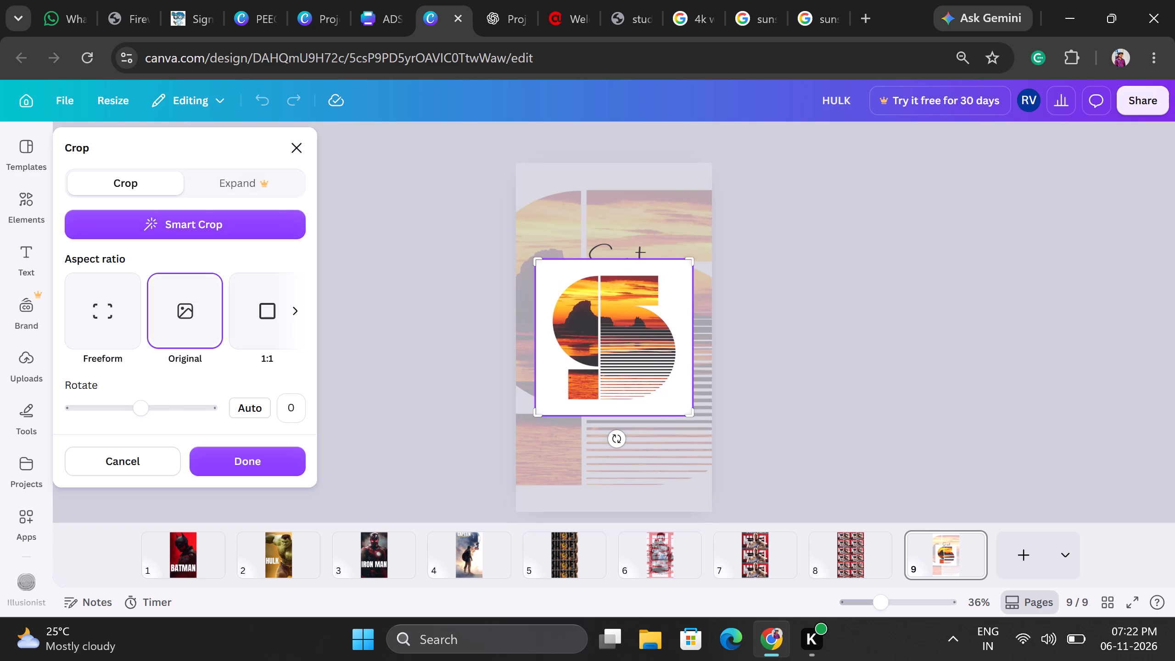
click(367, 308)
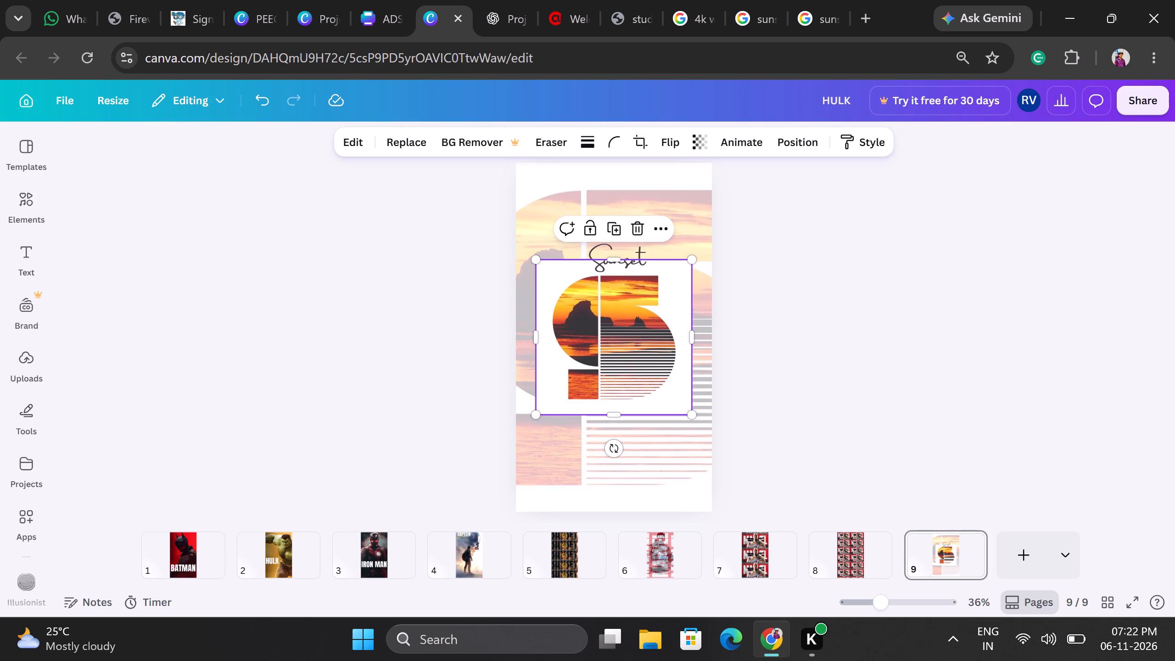
Round the corners of the small foreground S image to the maximum value of 100.
click(616, 146)
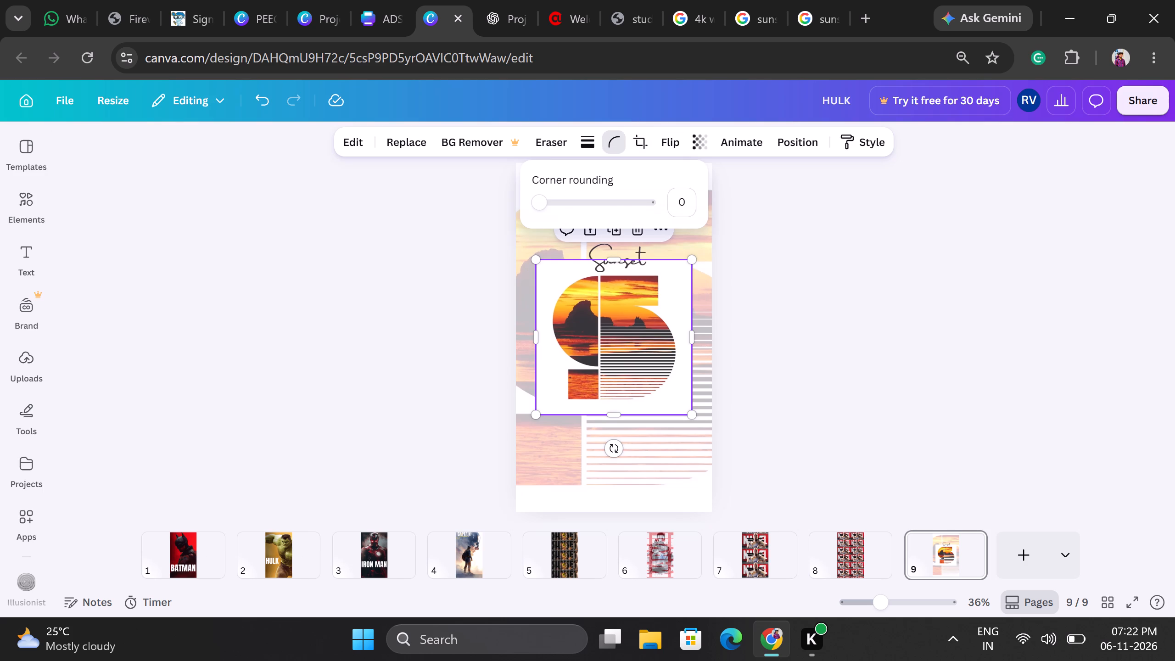
drag(544, 202, 776, 243)
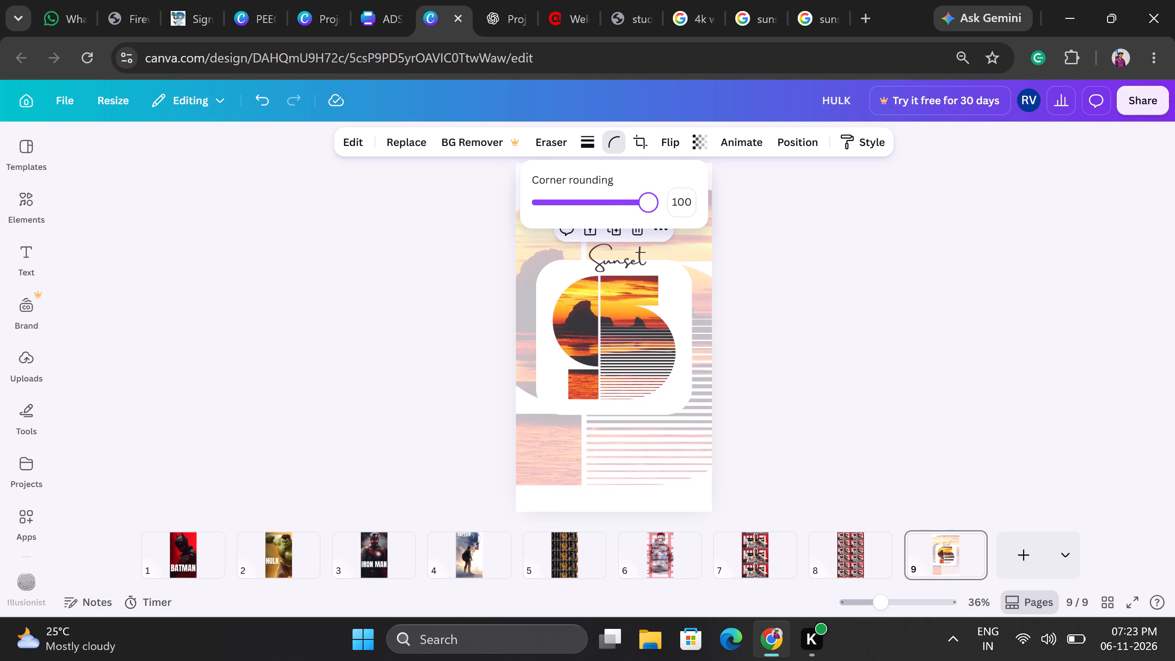
drag(776, 243, 807, 249)
Crop the small S image slightly inward from its upper-left and lower-right corners, trimming the white margin evenly around the letter.
click(643, 143)
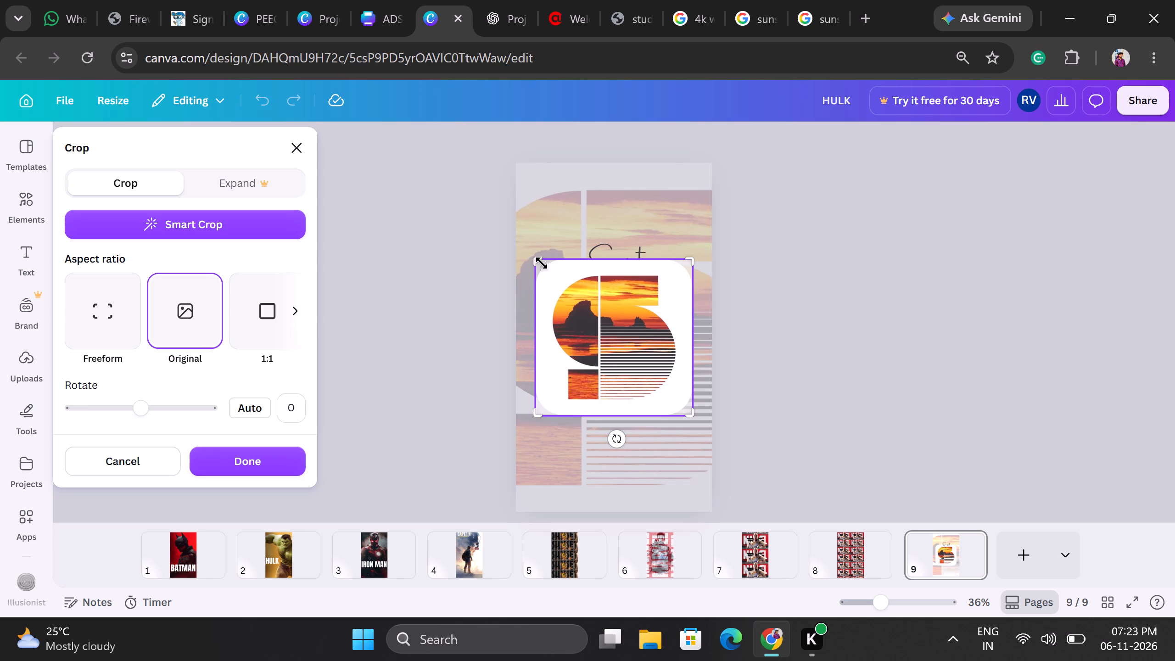
drag(535, 258, 560, 267)
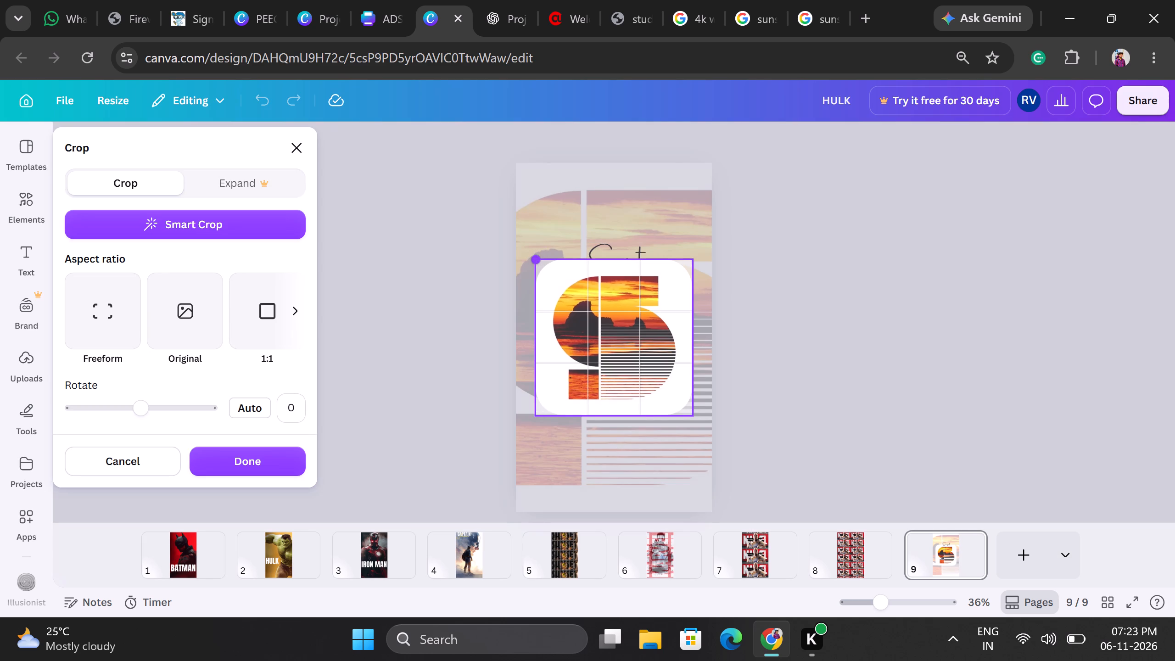
drag(560, 267, 554, 267)
drag(534, 255, 545, 263)
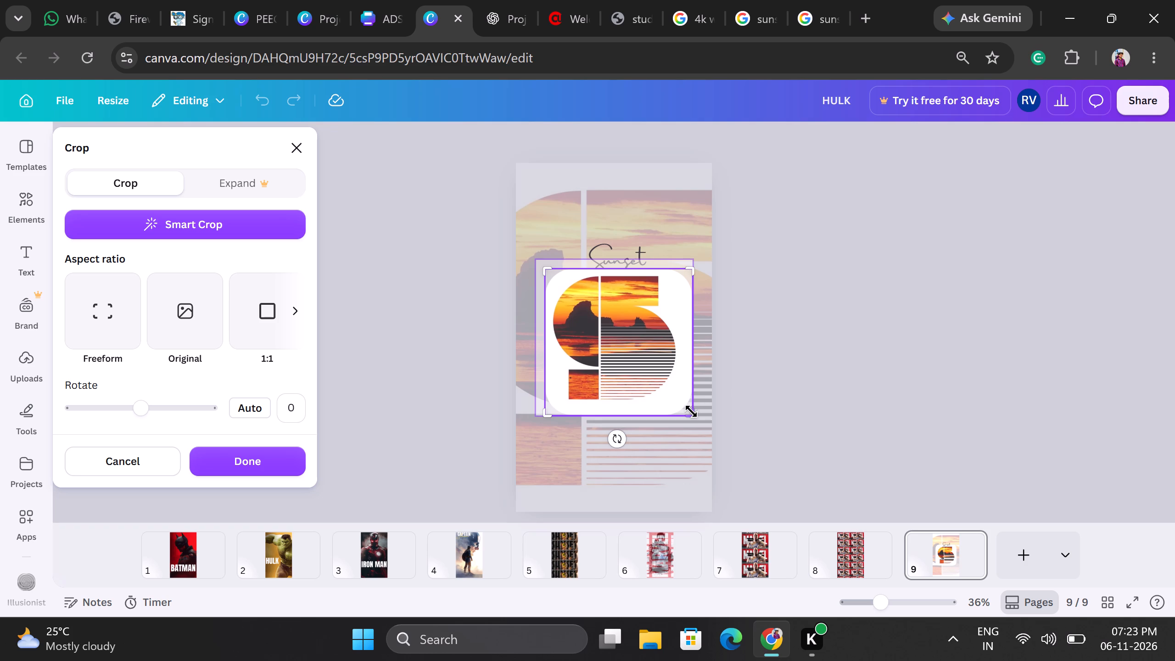
drag(691, 411, 682, 403)
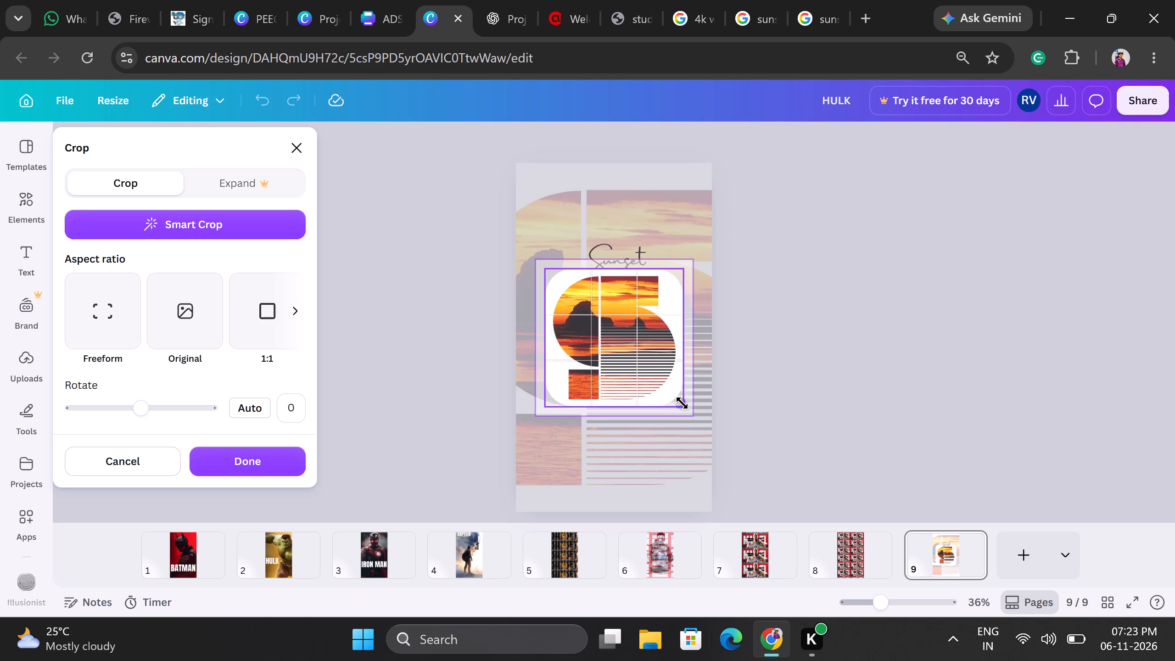
drag(682, 403, 683, 403)
click(850, 462)
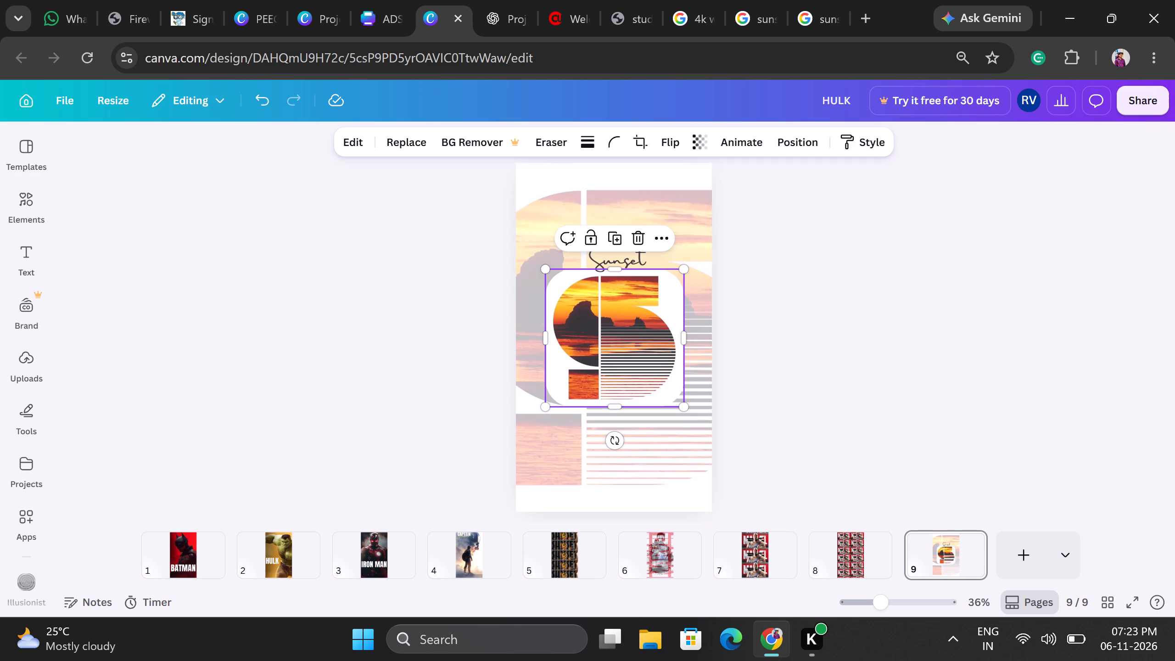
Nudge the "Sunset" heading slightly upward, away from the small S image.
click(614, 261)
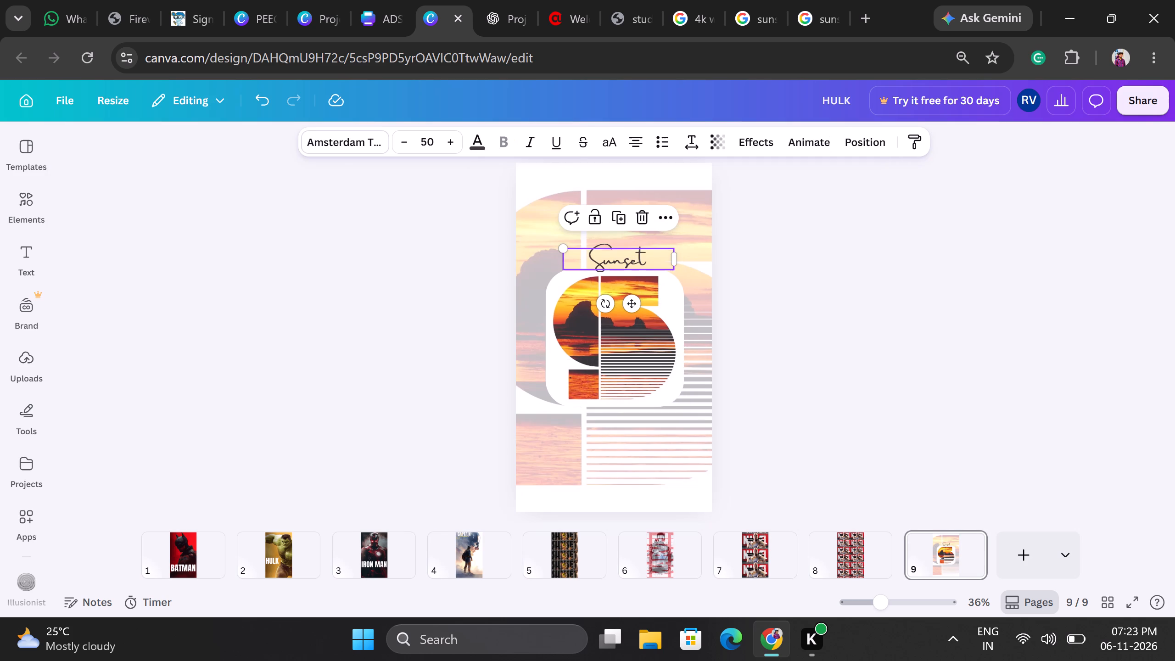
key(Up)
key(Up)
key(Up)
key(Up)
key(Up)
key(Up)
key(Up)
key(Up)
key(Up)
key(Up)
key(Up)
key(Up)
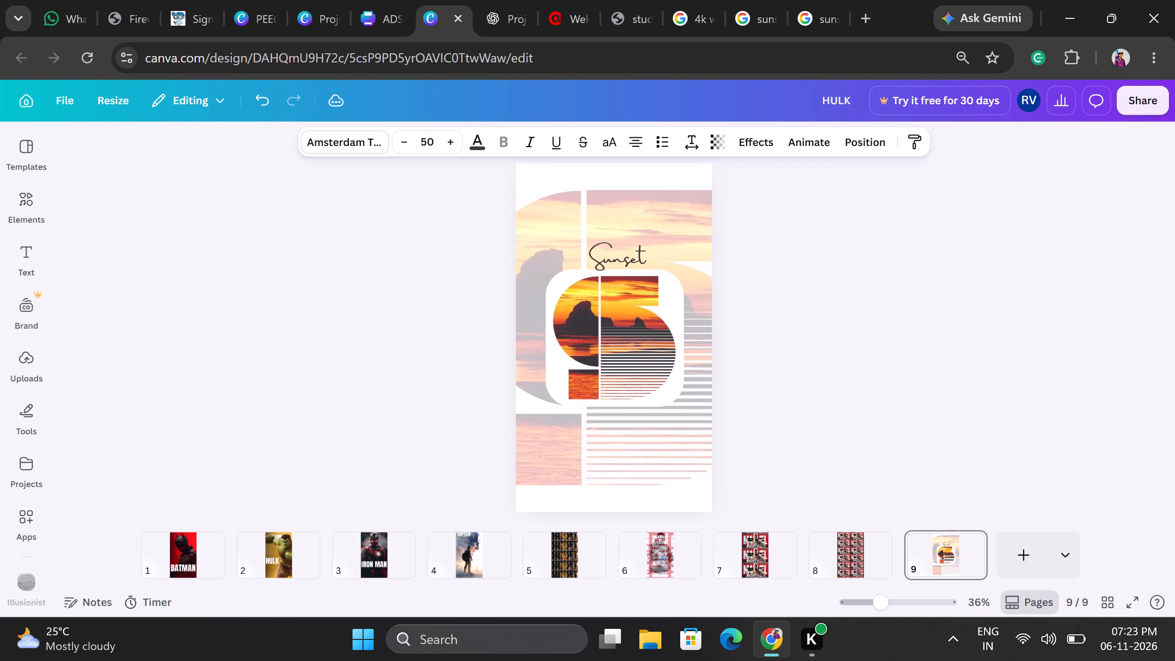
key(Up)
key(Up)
Change the "Sunset" heading's font to Anton.
double_click(614, 261)
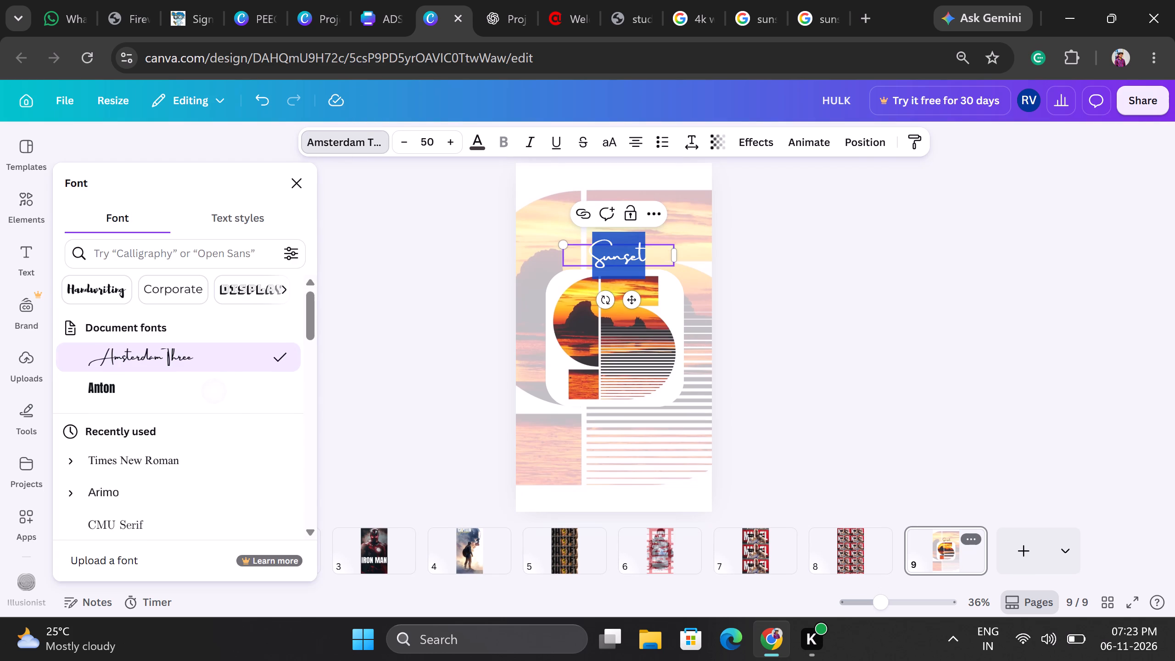
click(614, 261)
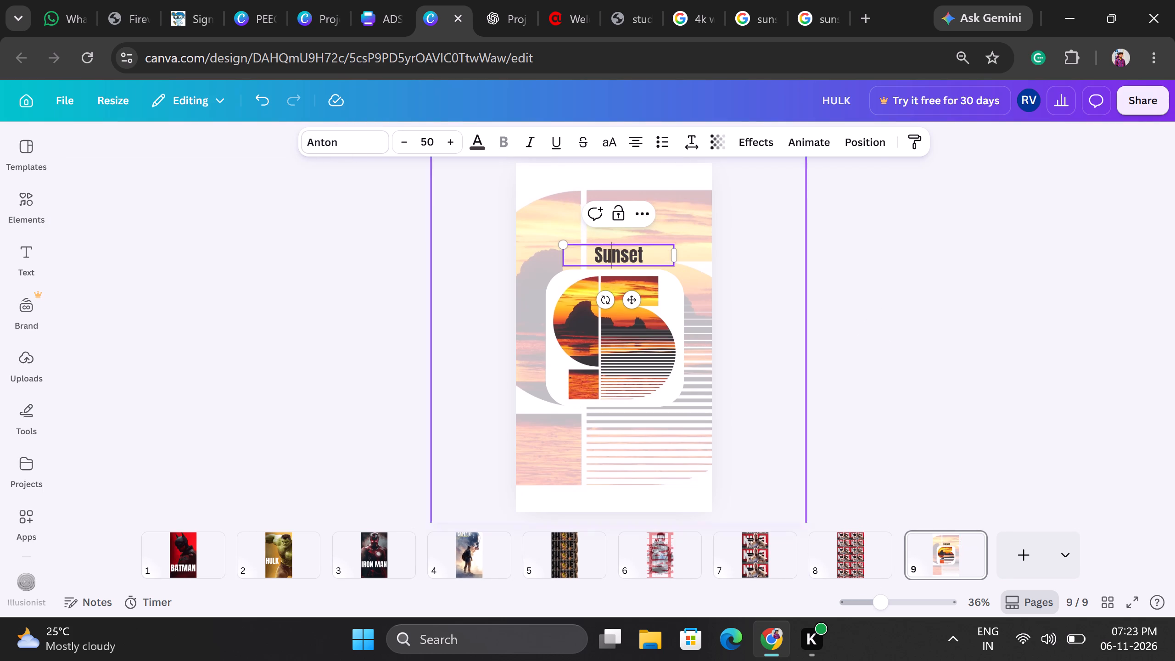
click(1001, 412)
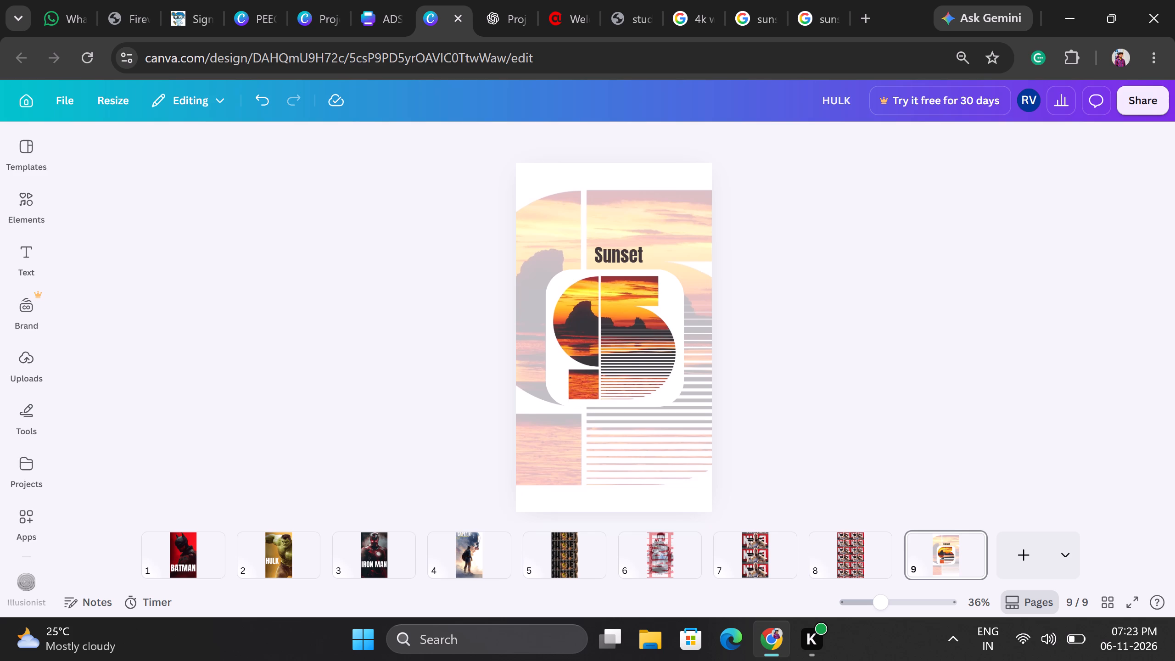
Nudge the "Sunset" heading down slightly so it sits just above the rounded S image.
click(644, 256)
key(Down)
key(Down)
key(Down)
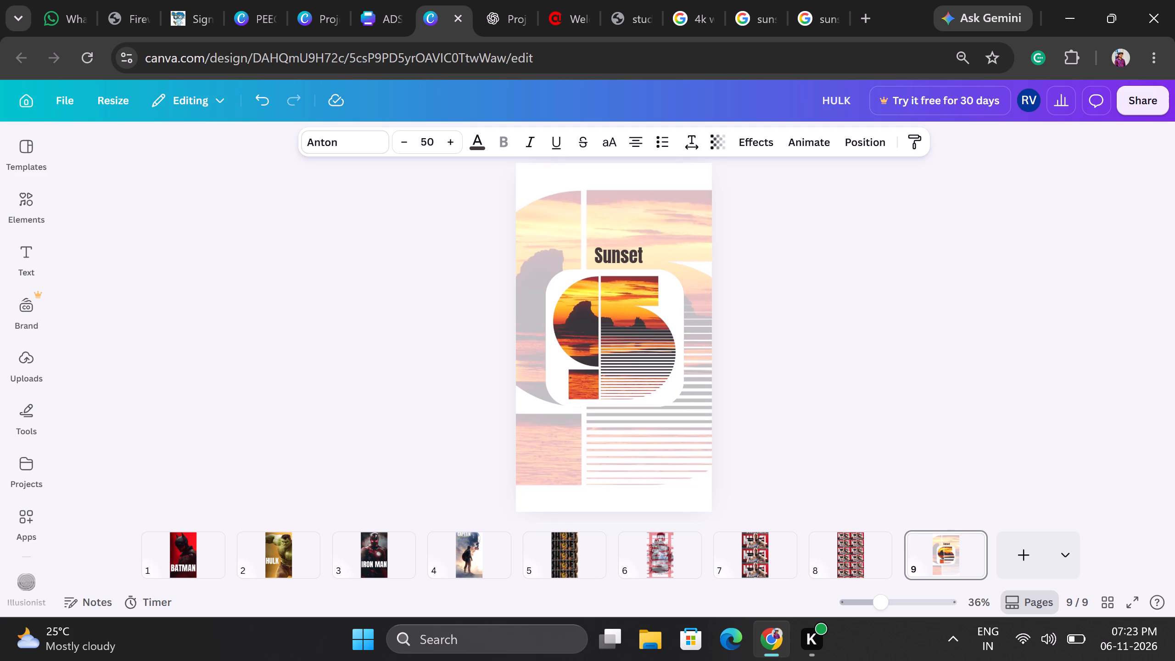
key(Down)
key(Down)
click(644, 256)
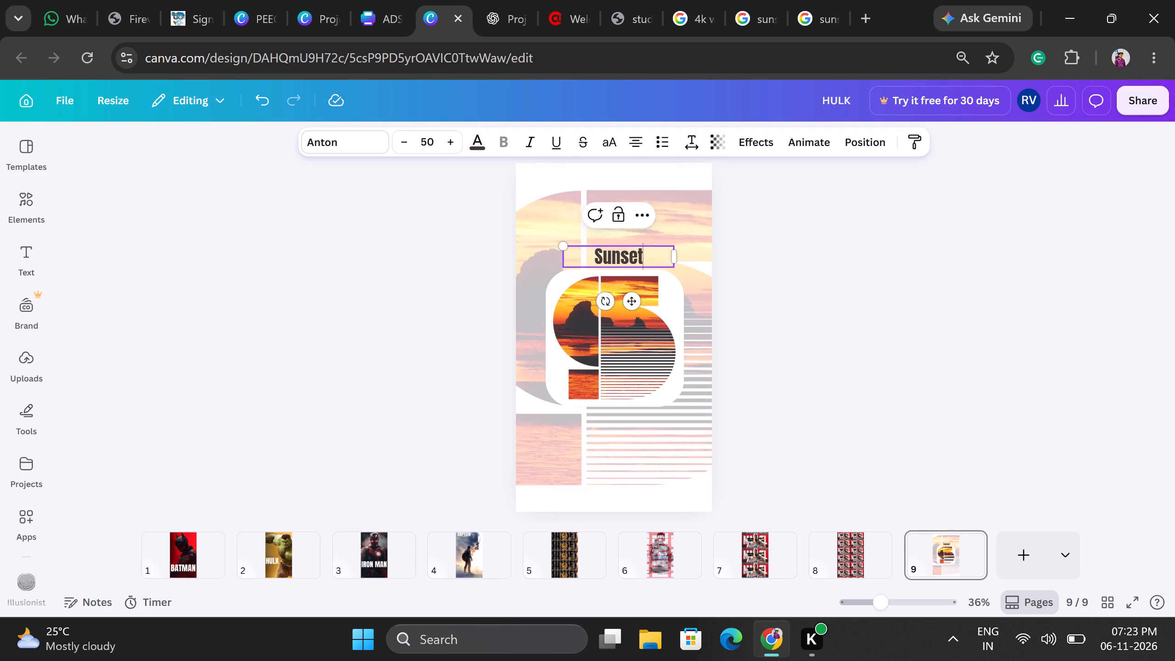
click(792, 310)
click(620, 253)
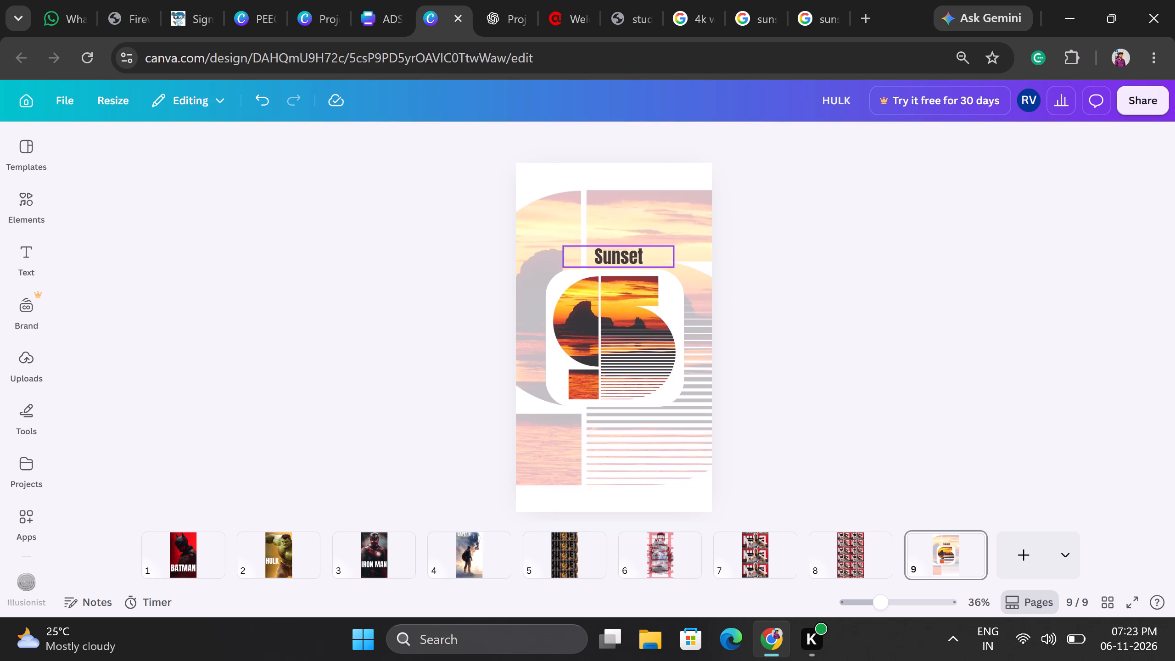
key(Down)
key(Down)
key(Down)
key(Down)
key(Down)
key(Down)
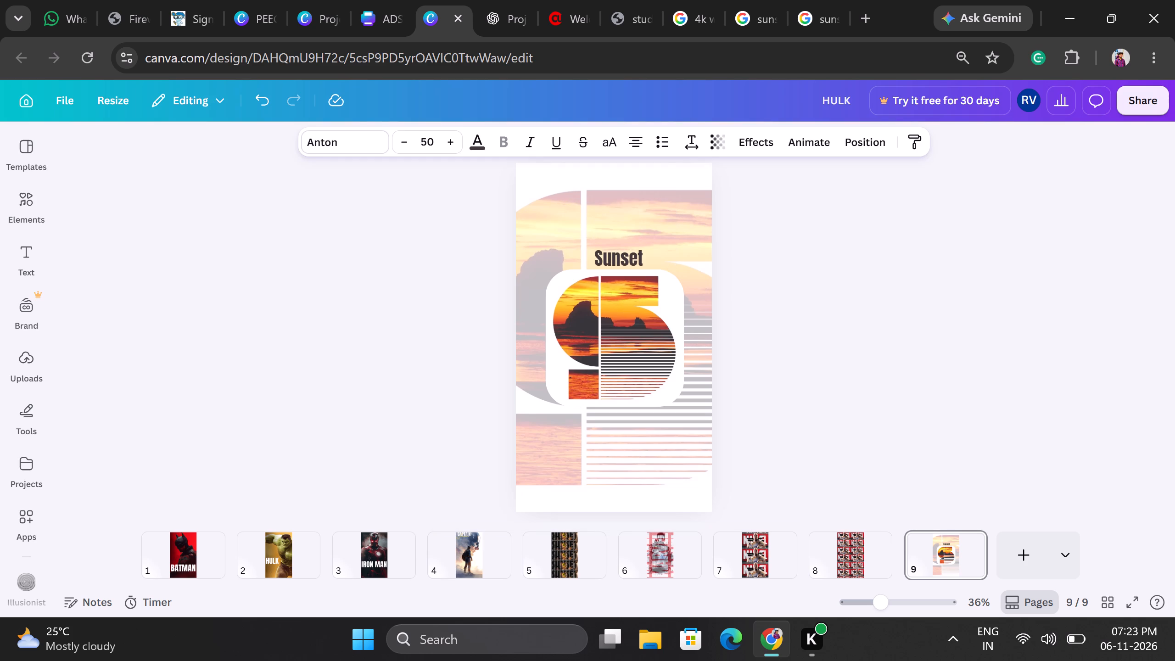
key(Down)
key(Down)
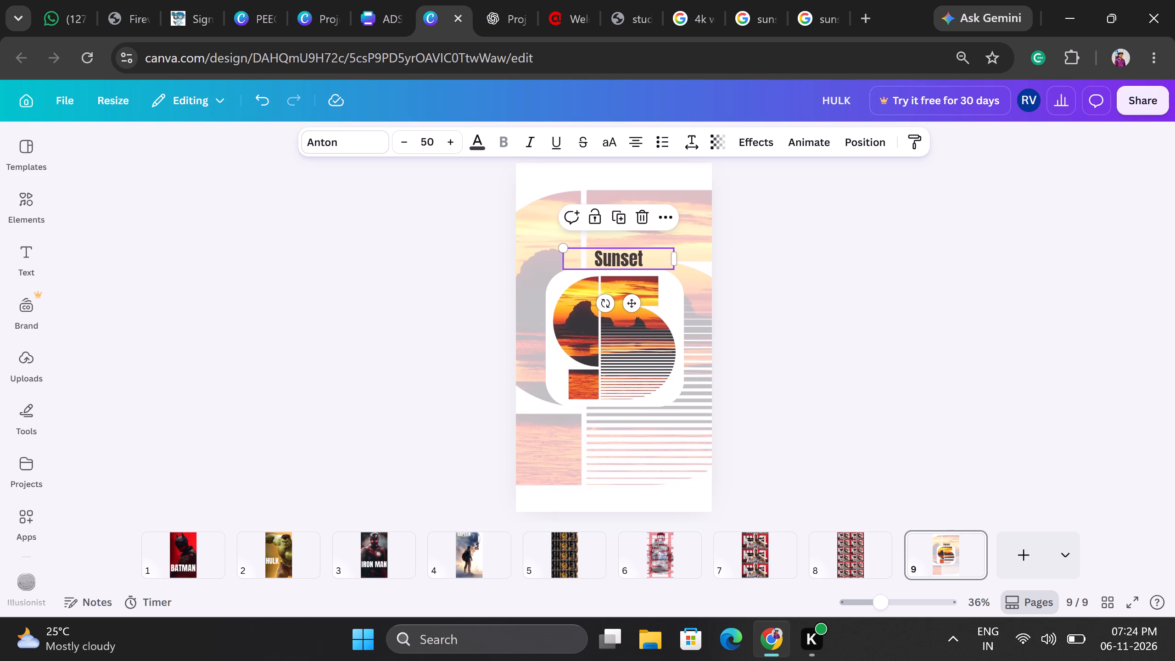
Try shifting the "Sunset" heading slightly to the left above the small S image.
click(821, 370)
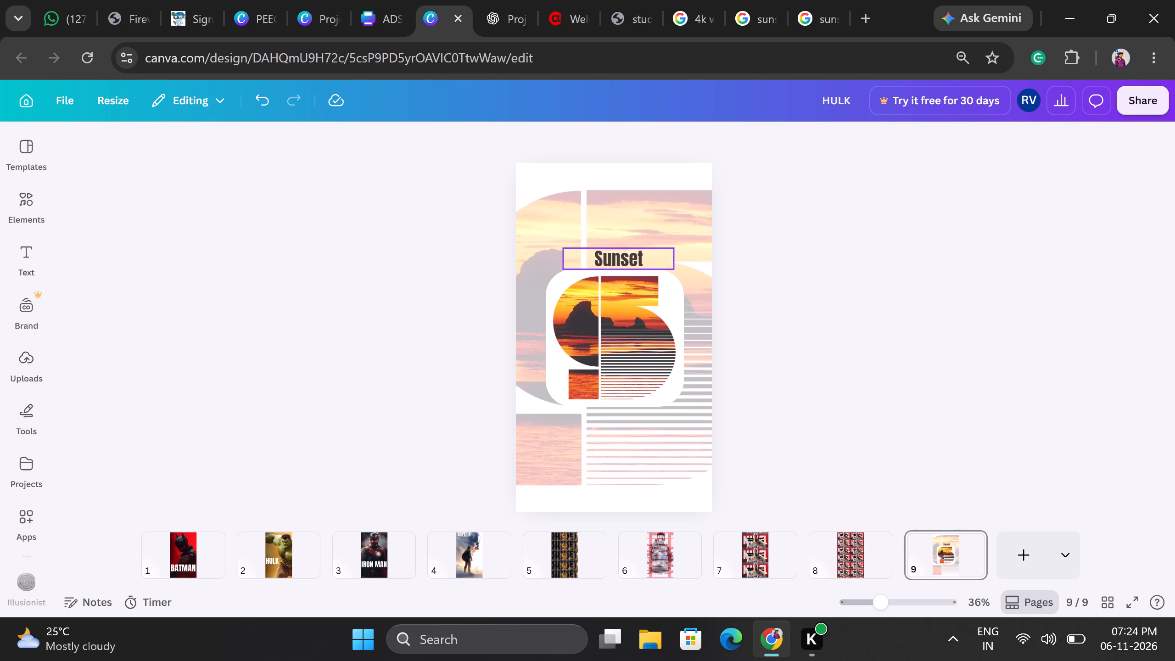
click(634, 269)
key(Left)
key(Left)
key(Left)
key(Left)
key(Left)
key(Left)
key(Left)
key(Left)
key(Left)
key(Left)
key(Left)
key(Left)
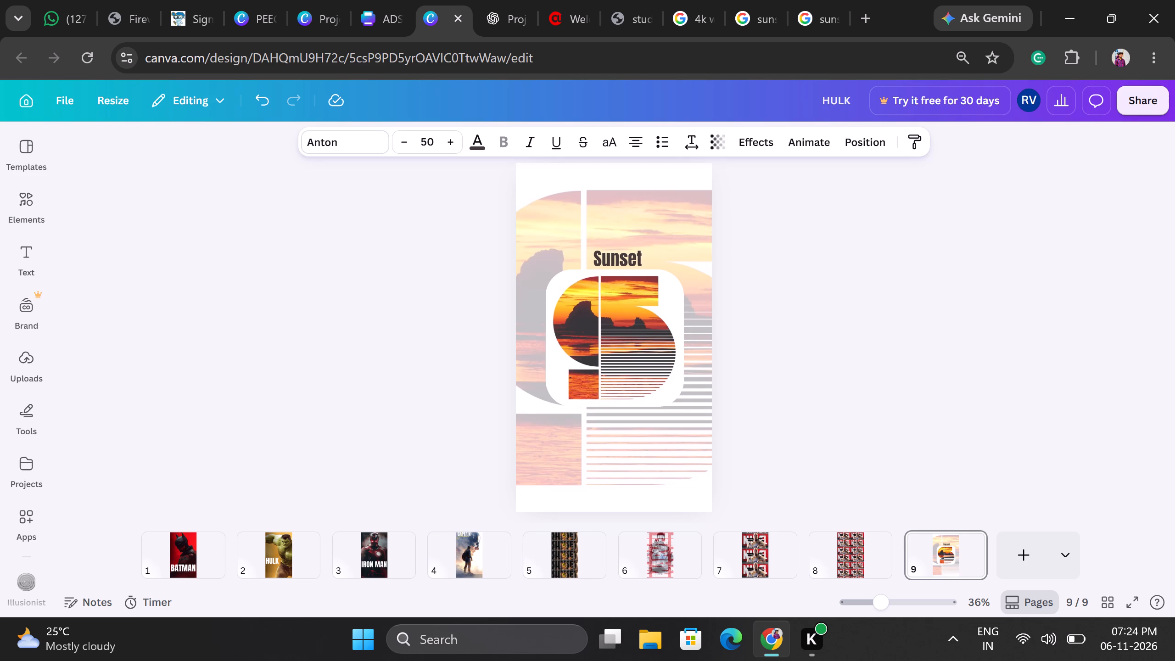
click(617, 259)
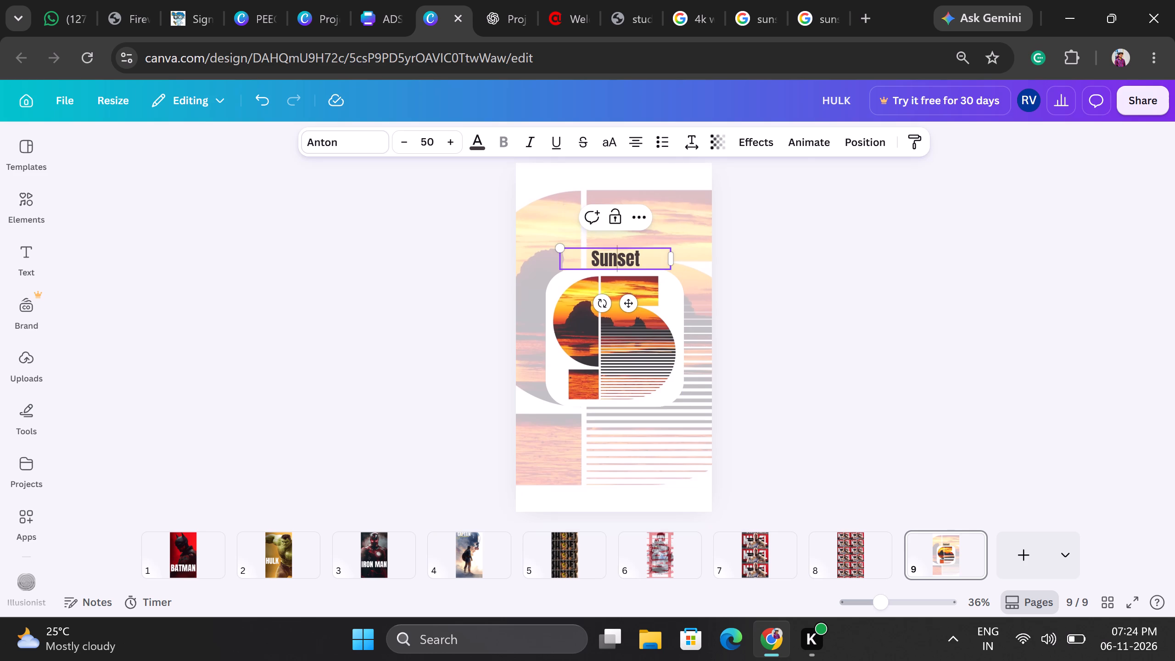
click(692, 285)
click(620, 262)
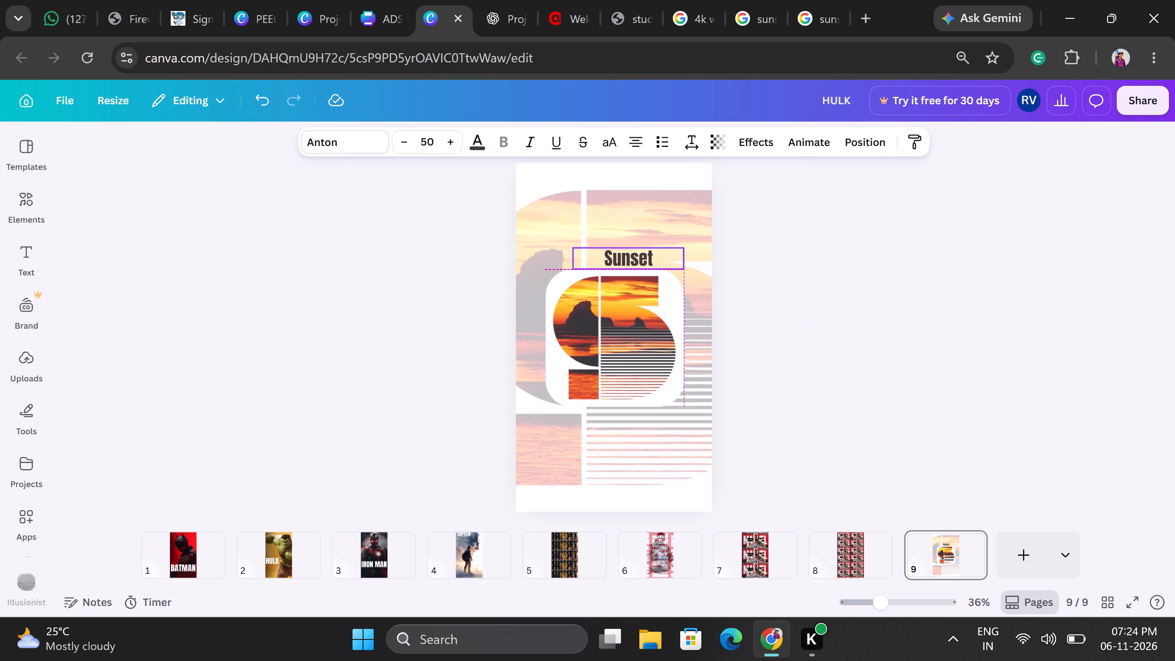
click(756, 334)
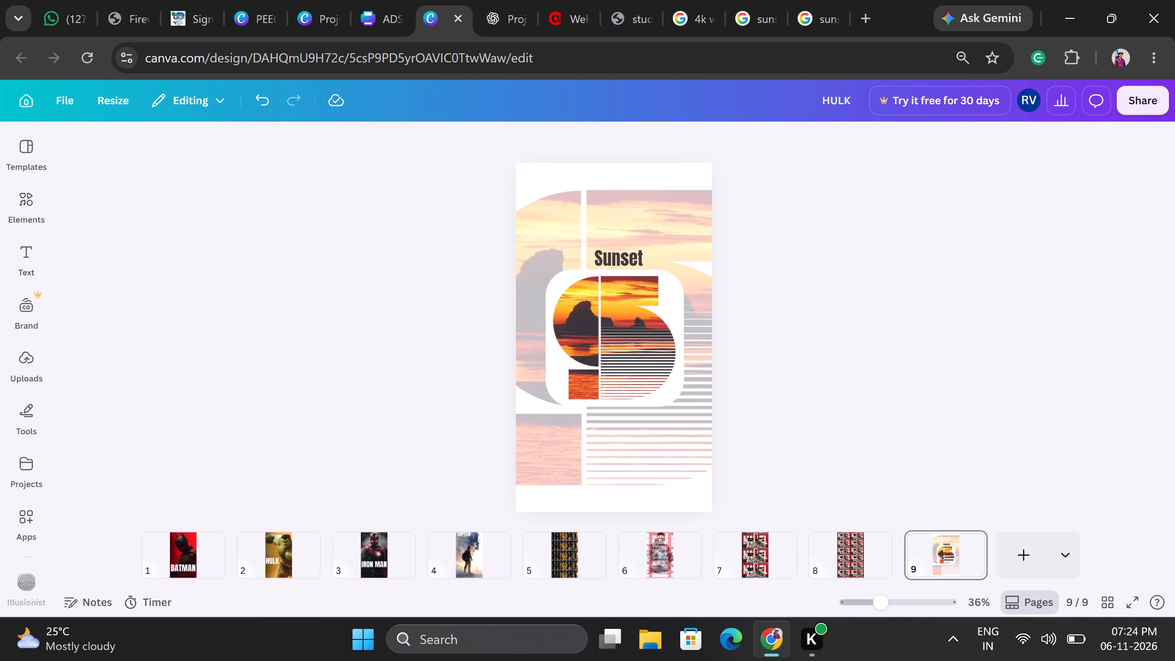
Stretch the faded backdrop S vertically to about 1,406 by 1,643 so its artwork spans the full height of page 9.
click(629, 454)
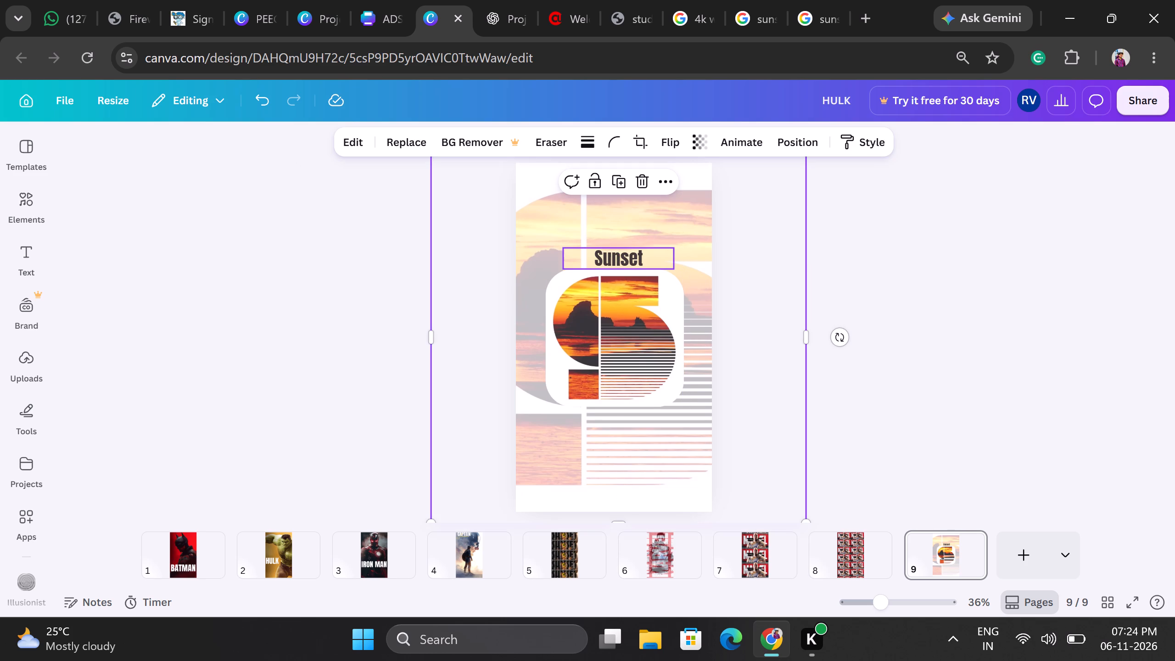
scroll(714, 290, up, 2)
click(934, 572)
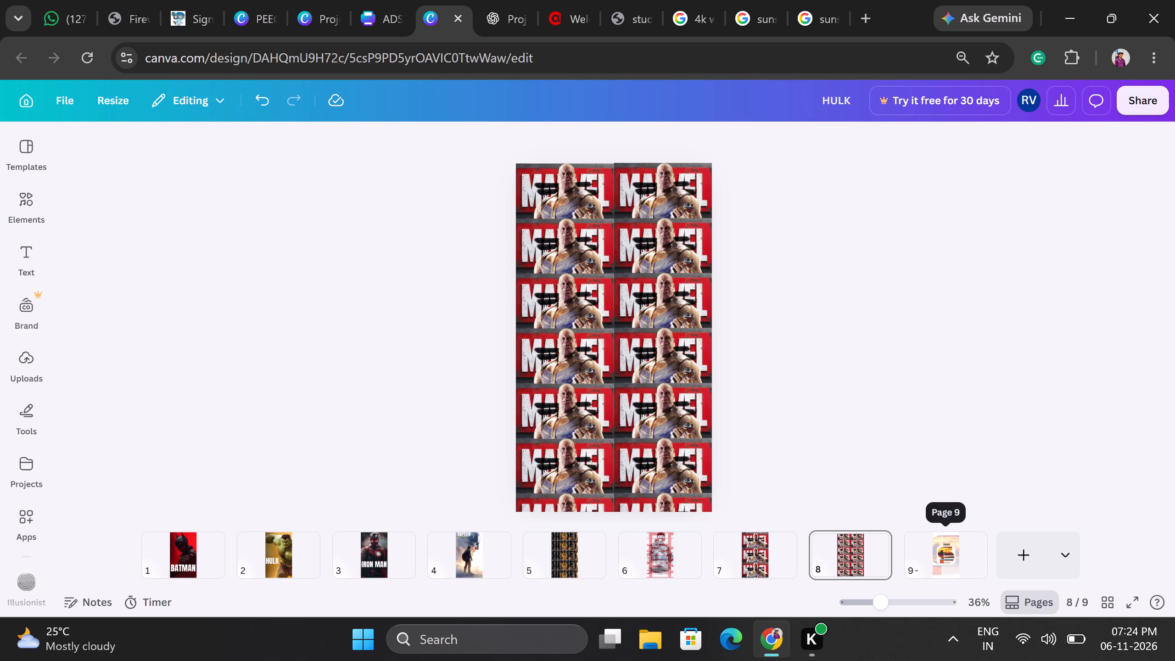
ctrl+scroll(806, 392, down, 1)
click(657, 429)
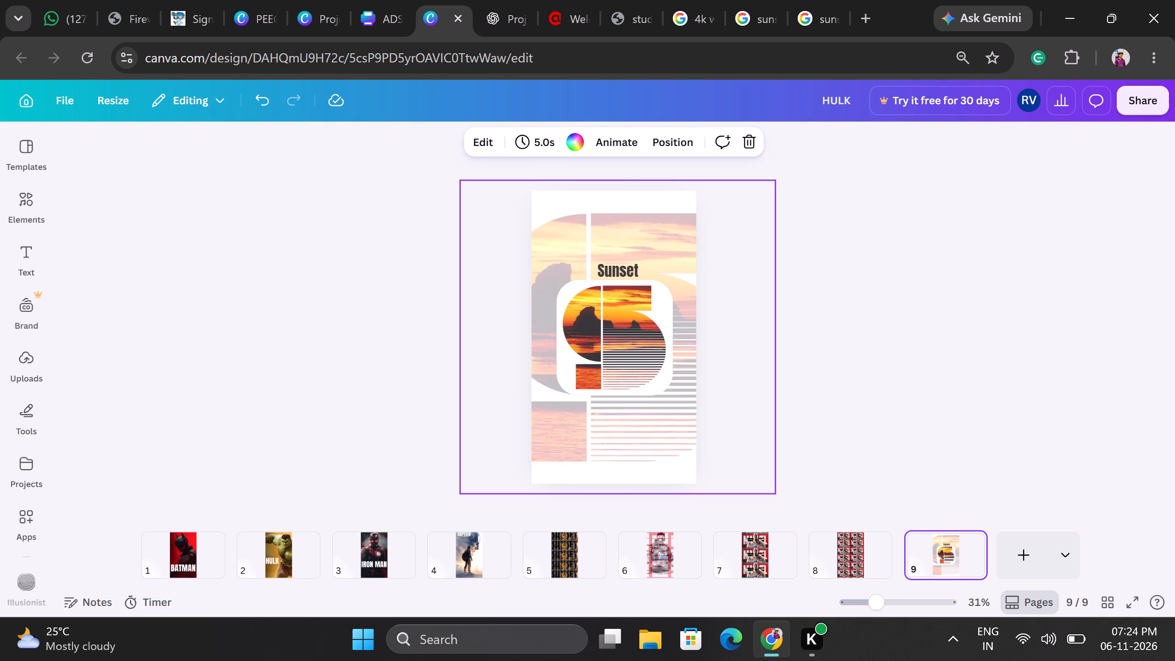
drag(621, 176, 621, 149)
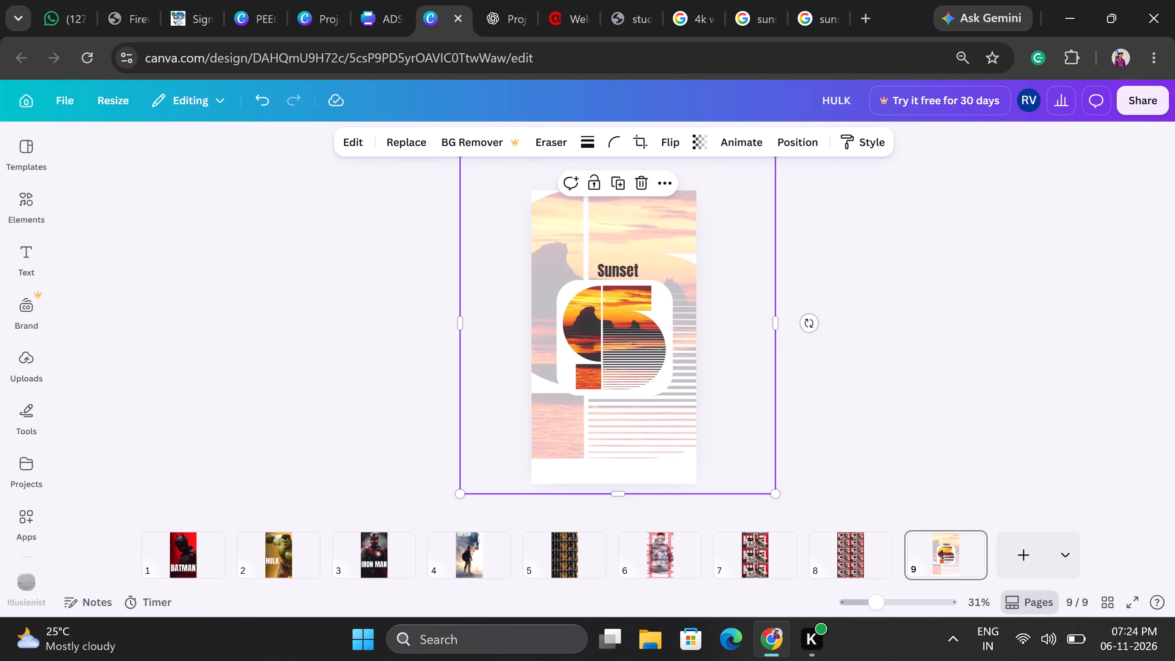
drag(624, 496, 622, 586)
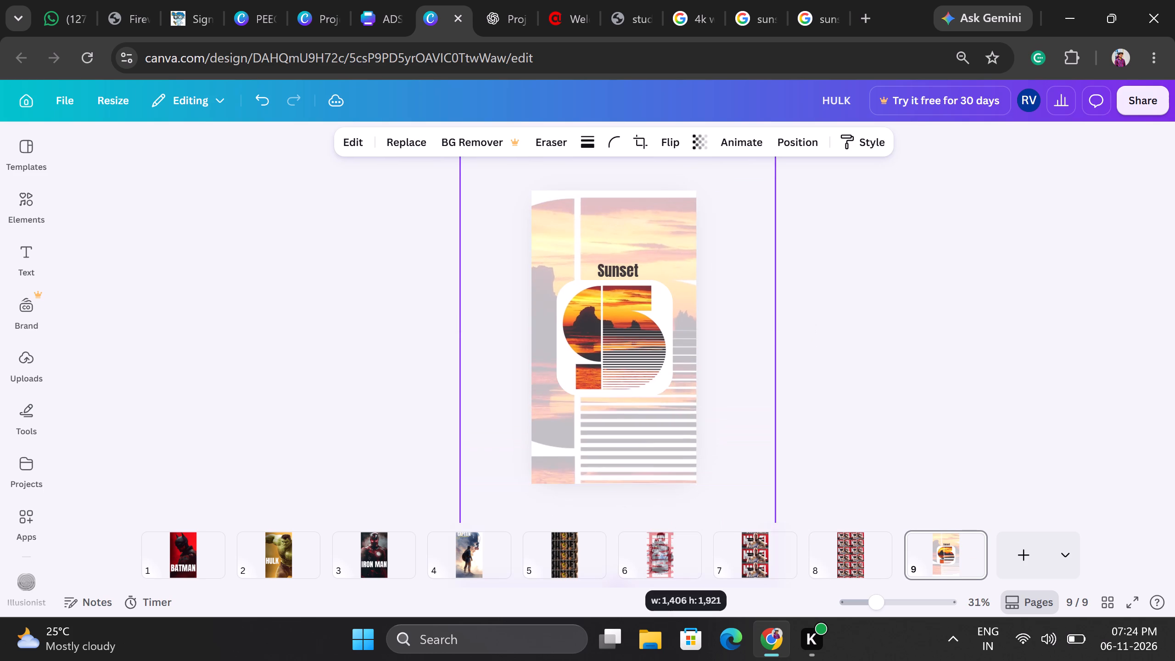
drag(622, 586, 615, 503)
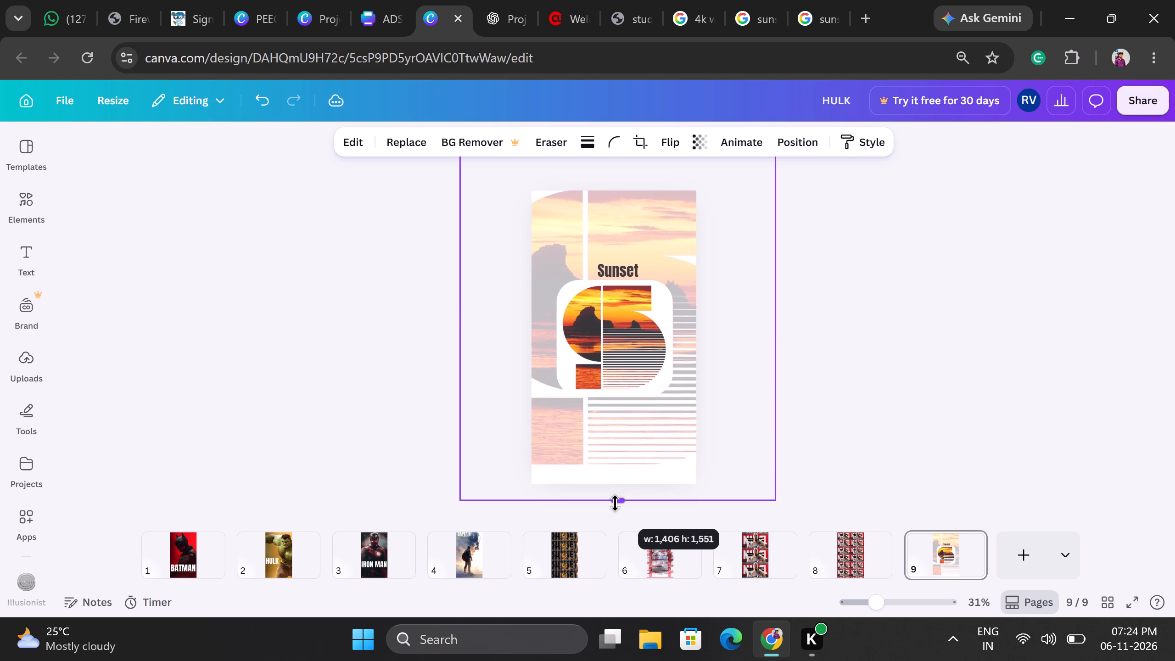
drag(615, 503, 614, 523)
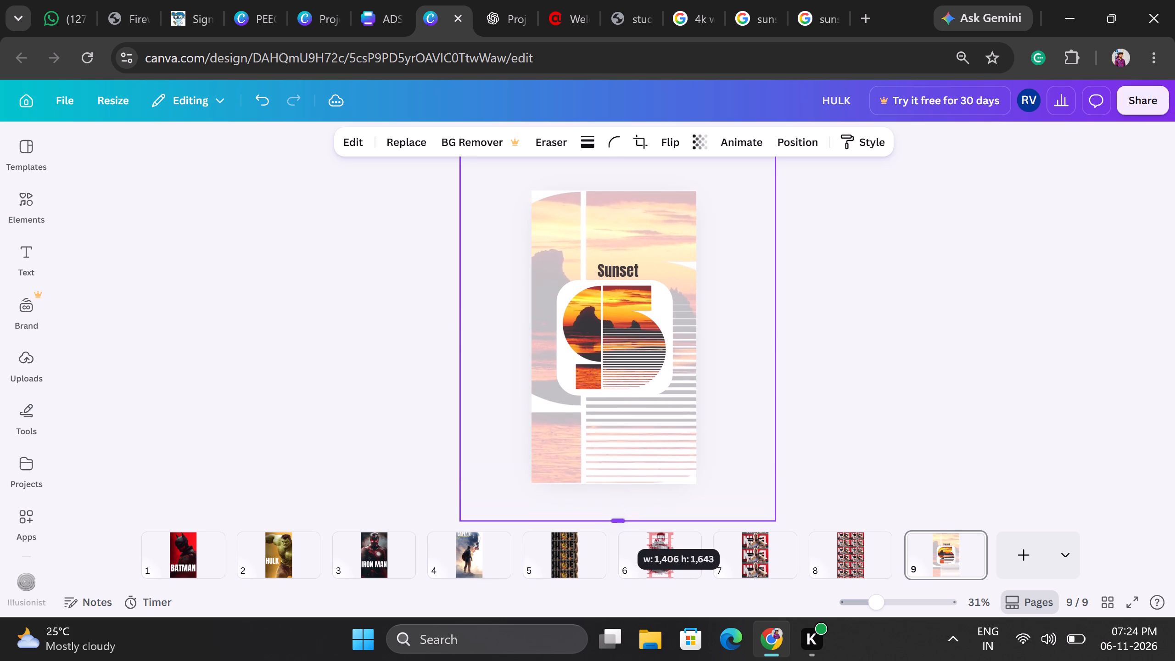
Stretch the faded backdrop S on page 9 slightly taller past both its top and bottom edges, keeping the 1,406 width.
click(873, 351)
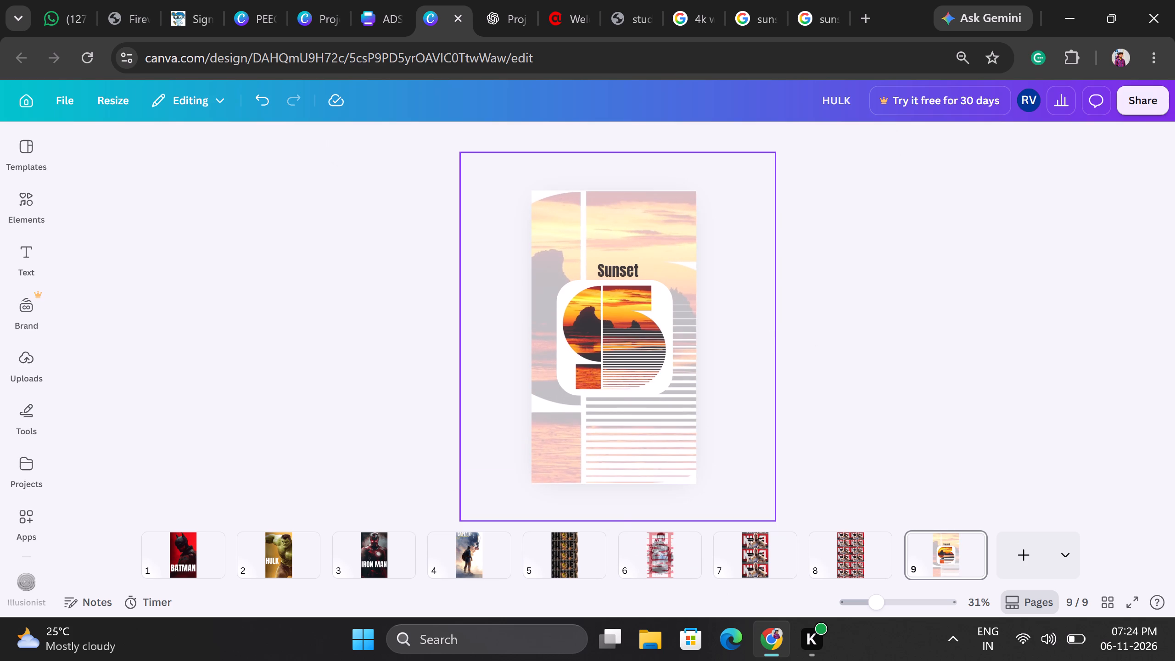
click(560, 225)
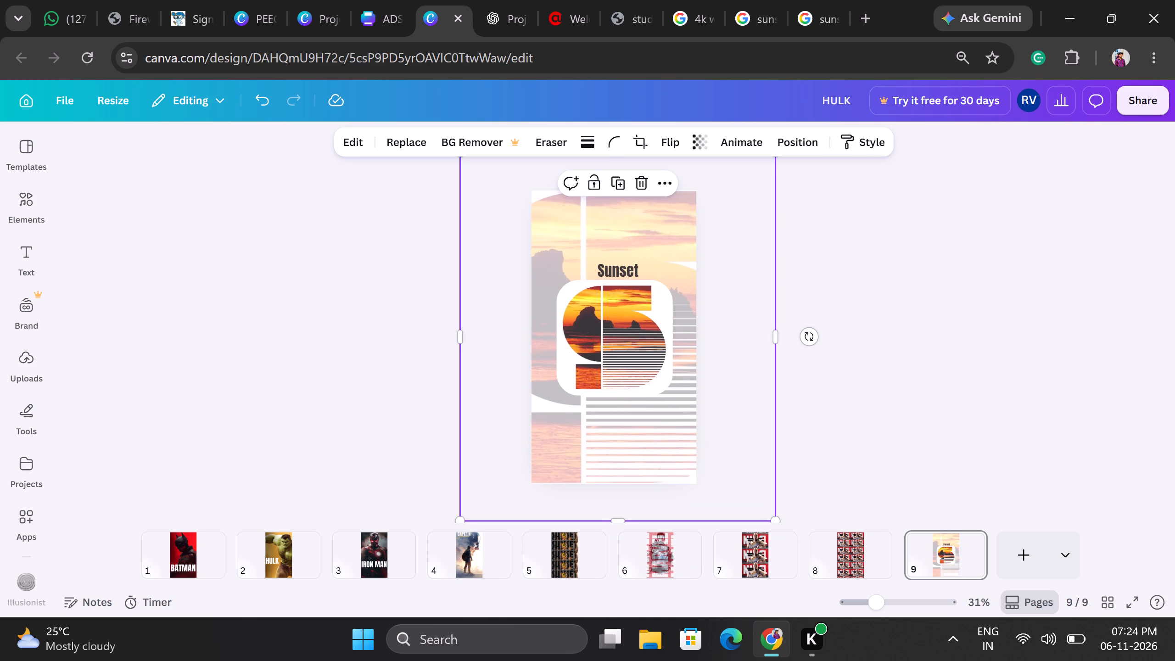
double_click(702, 265)
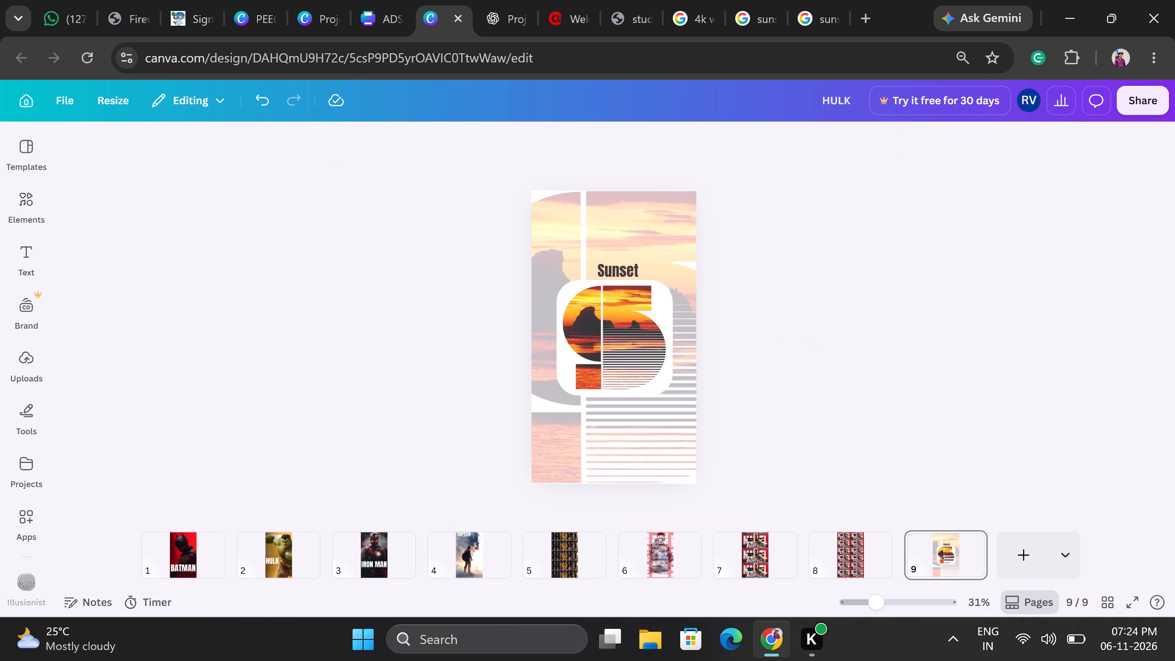
click(571, 208)
scroll(740, 191, up, 3)
ctrl+scroll(740, 191, down, 3)
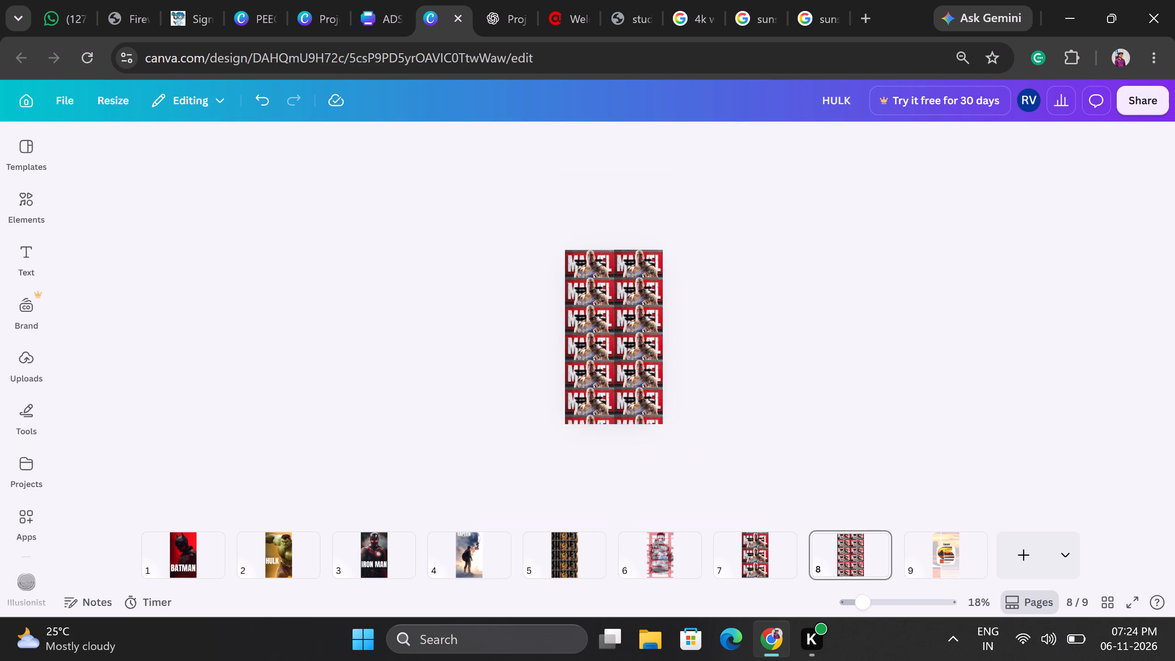
click(945, 557)
click(610, 385)
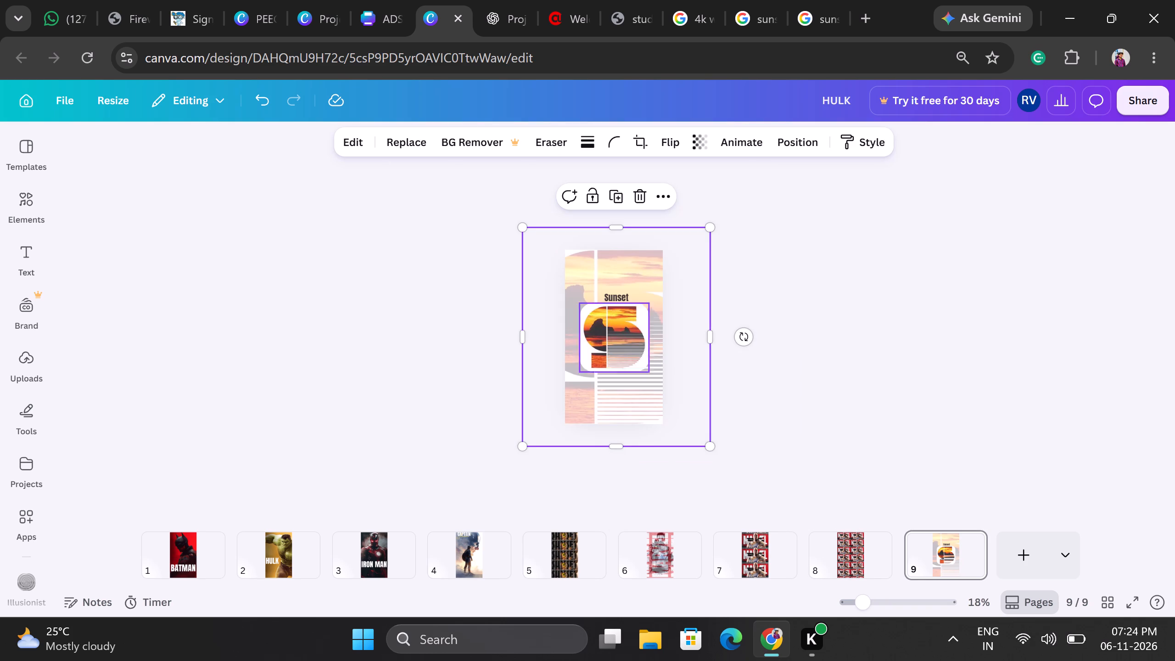
drag(616, 226, 619, 215)
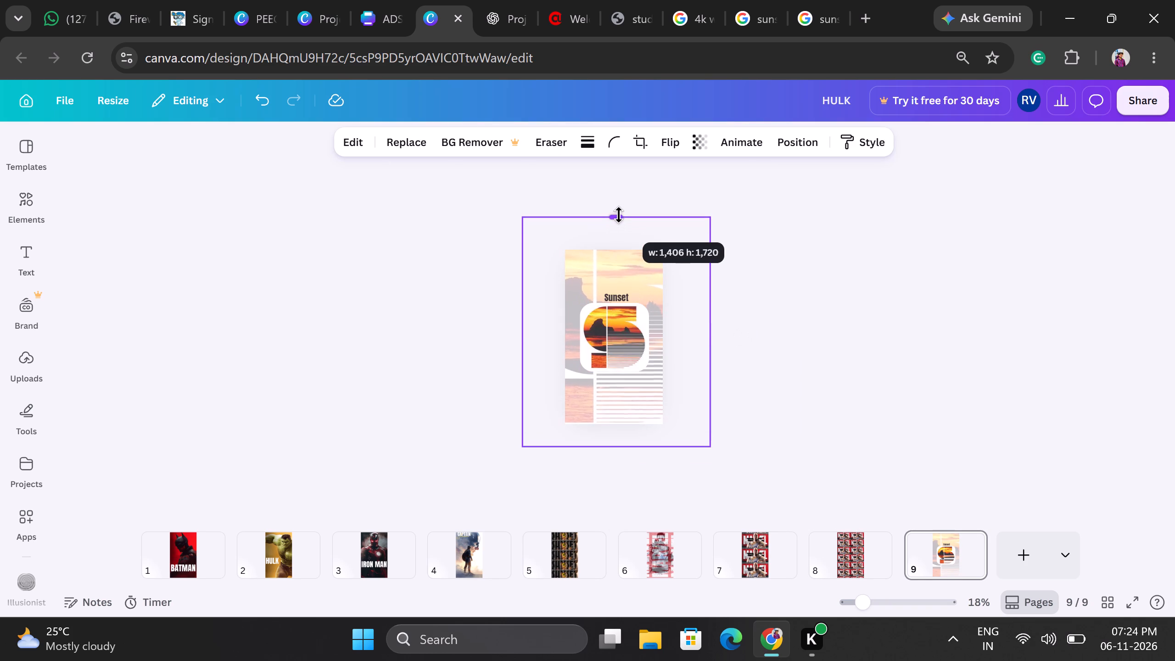
drag(619, 215, 619, 214)
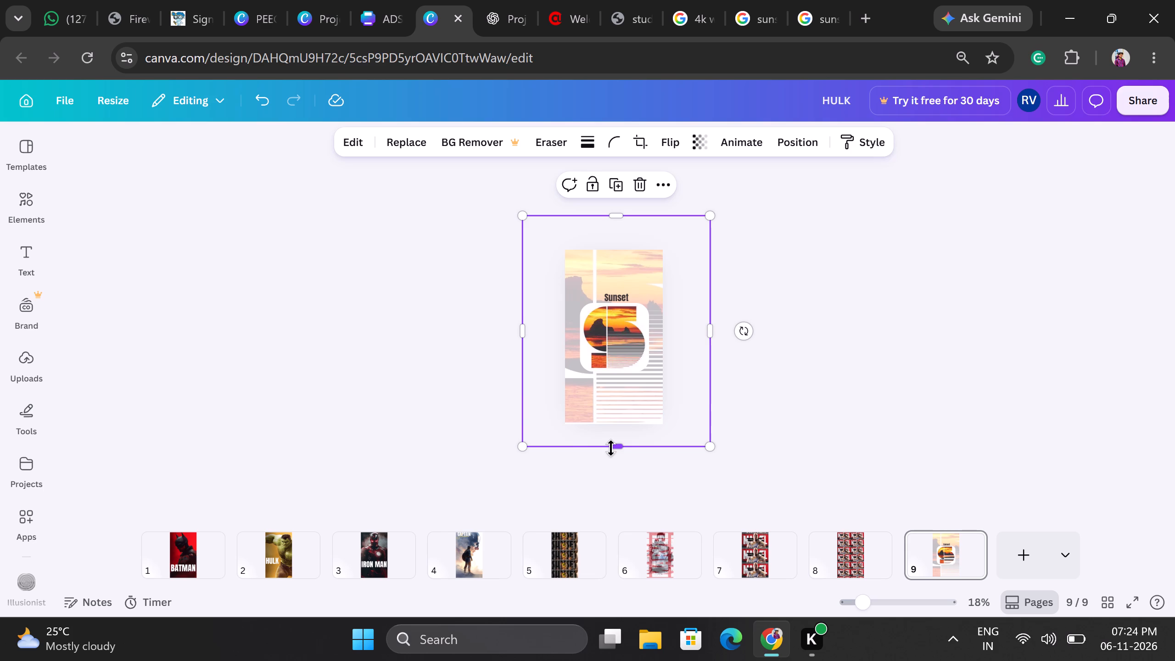
click(612, 448)
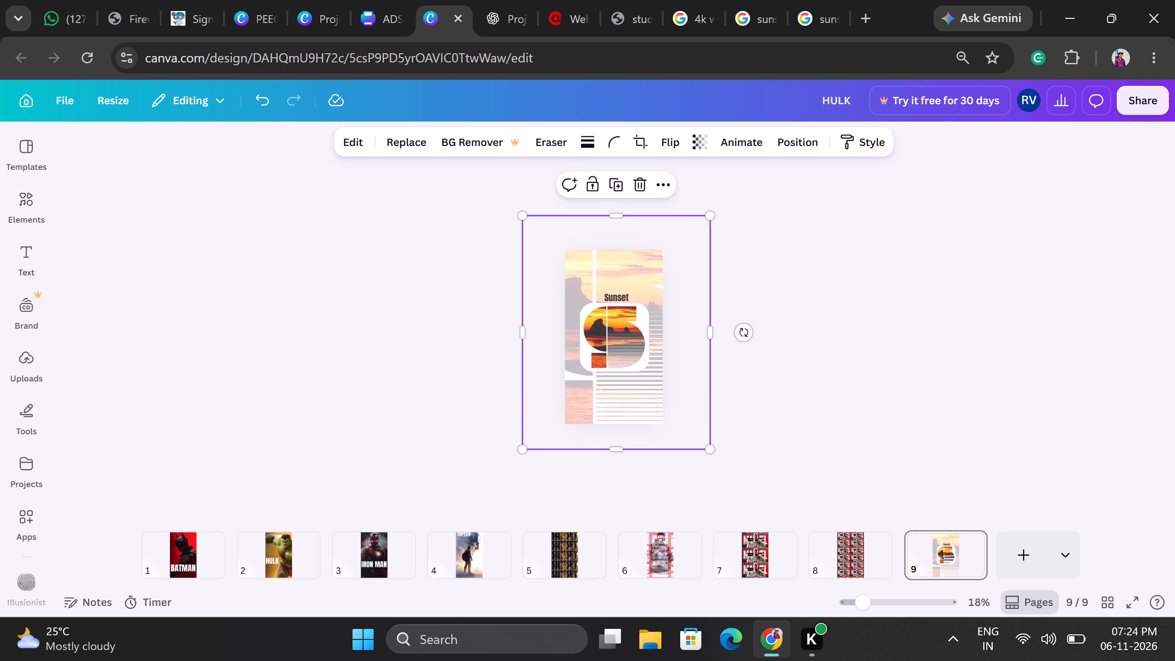
click(906, 416)
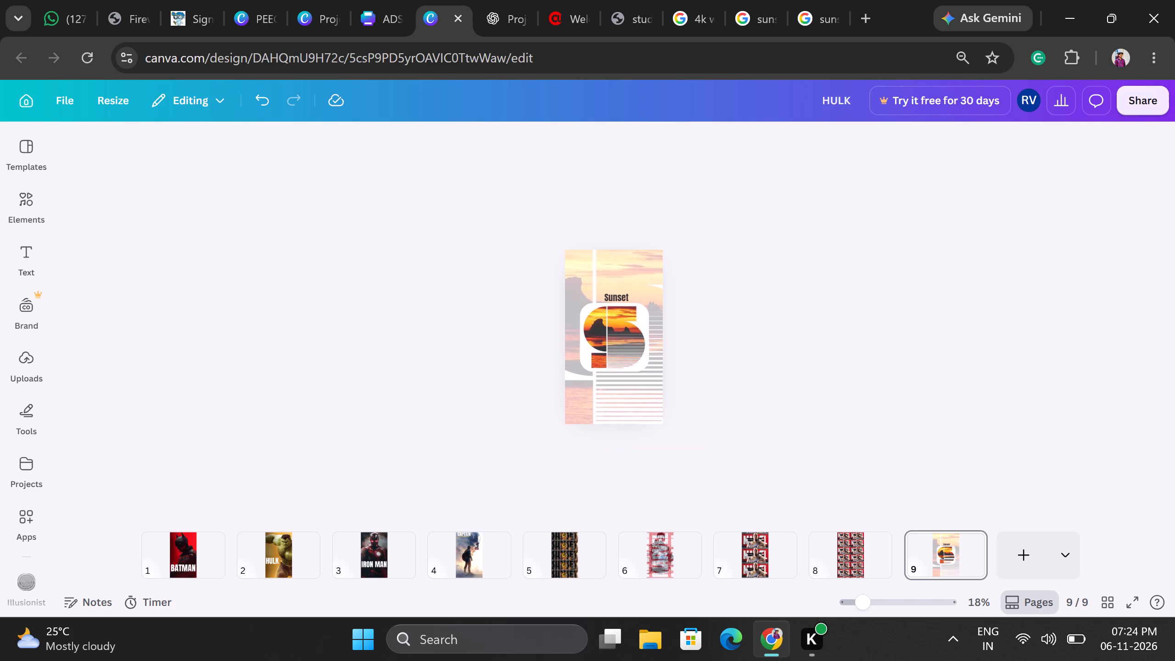
Apply the Scrapbook Style Match to the small S image in the middle of the poster.
click(634, 351)
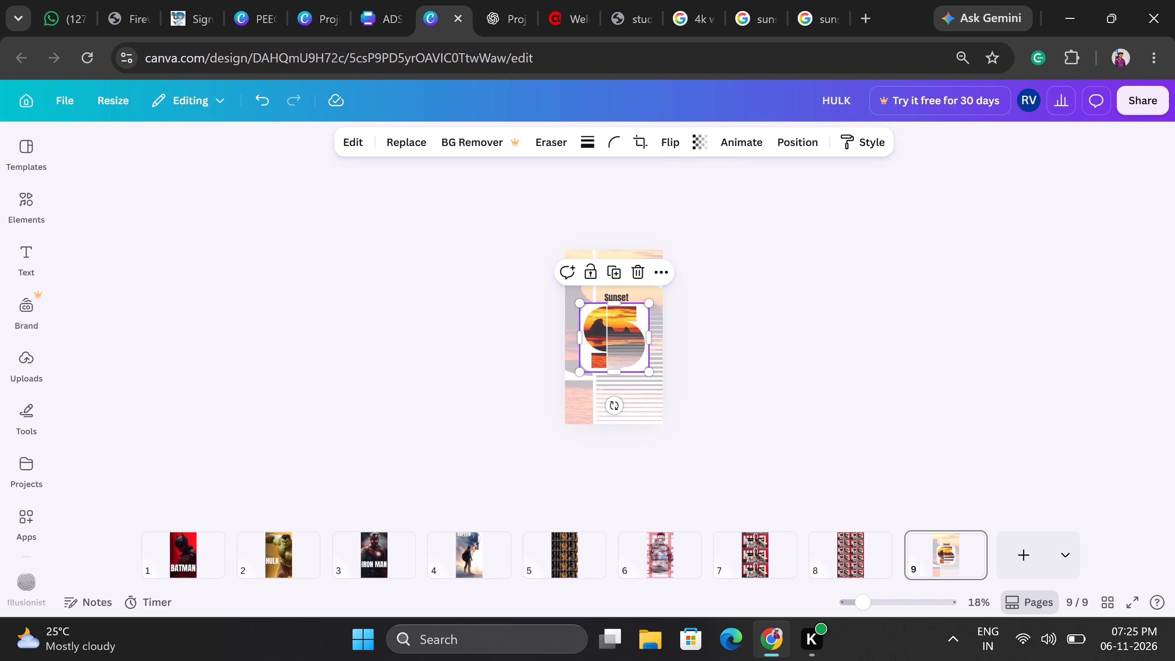
click(360, 140)
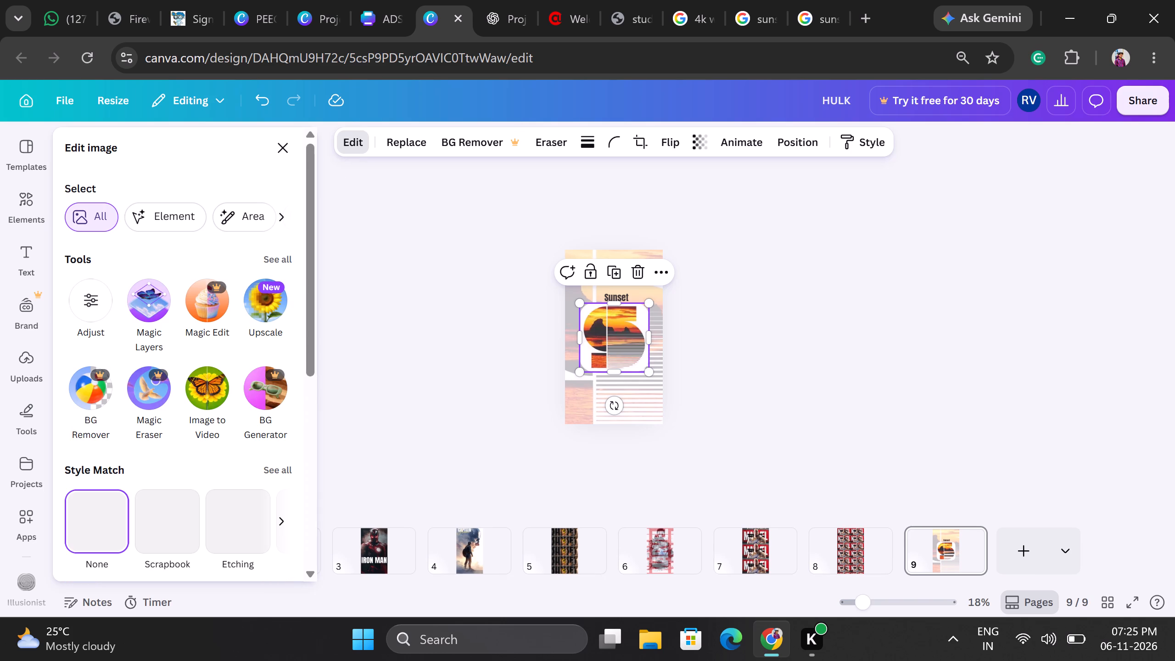
click(183, 512)
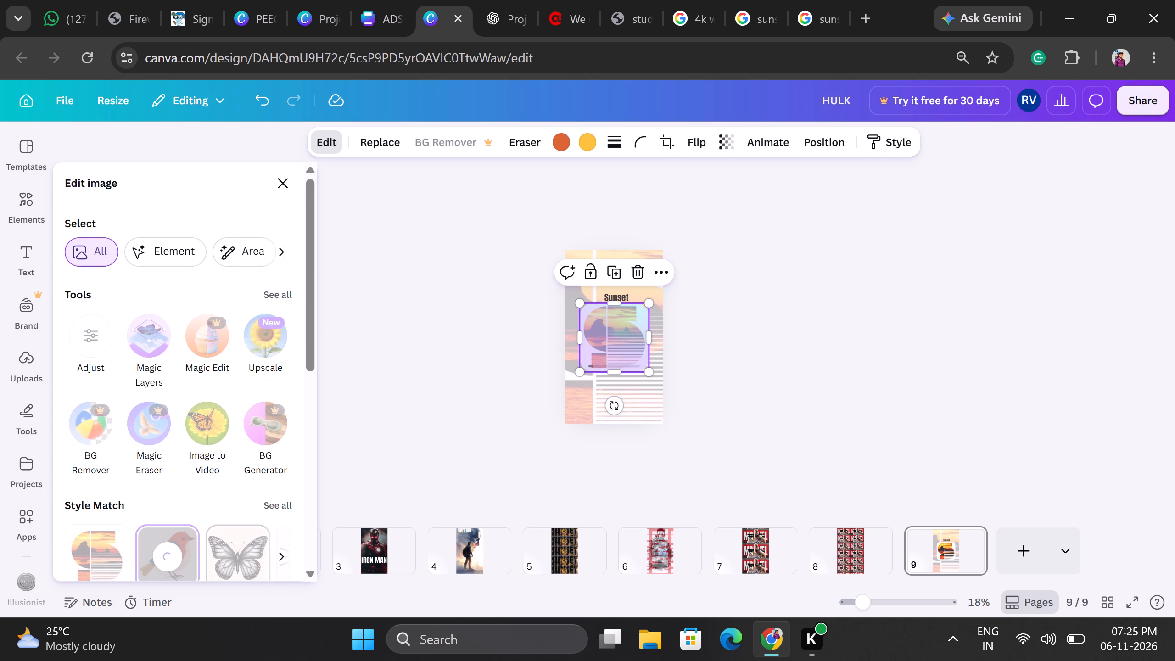
scroll(244, 566, down, 1)
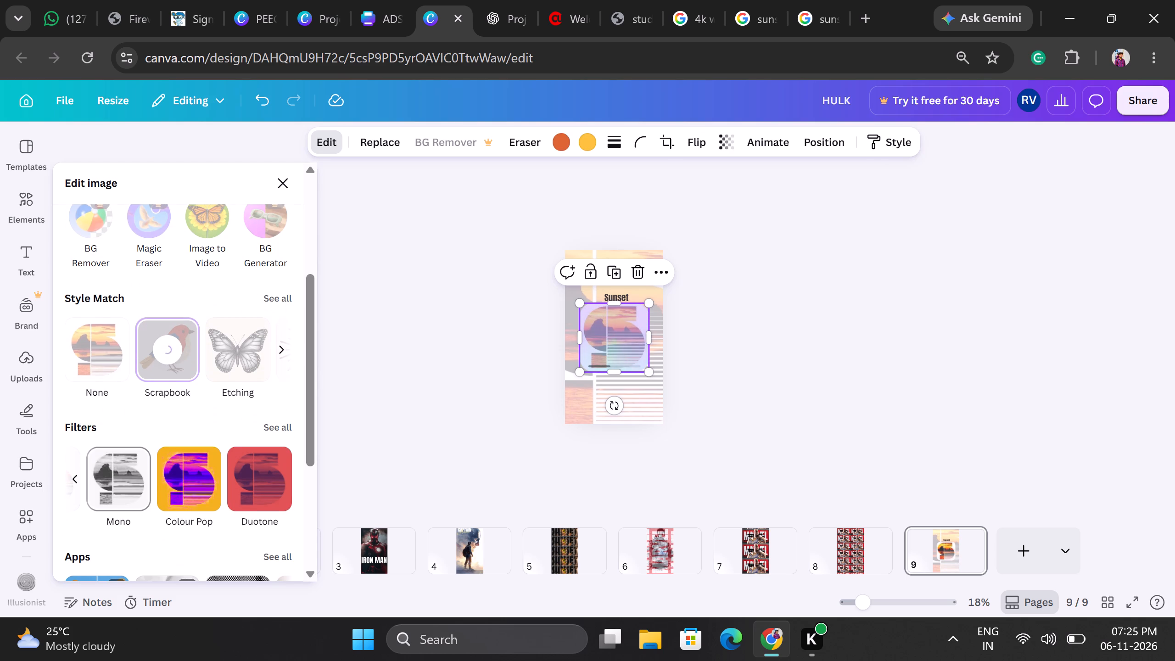
scroll(123, 501, up, 1)
scroll(123, 501, down, 1)
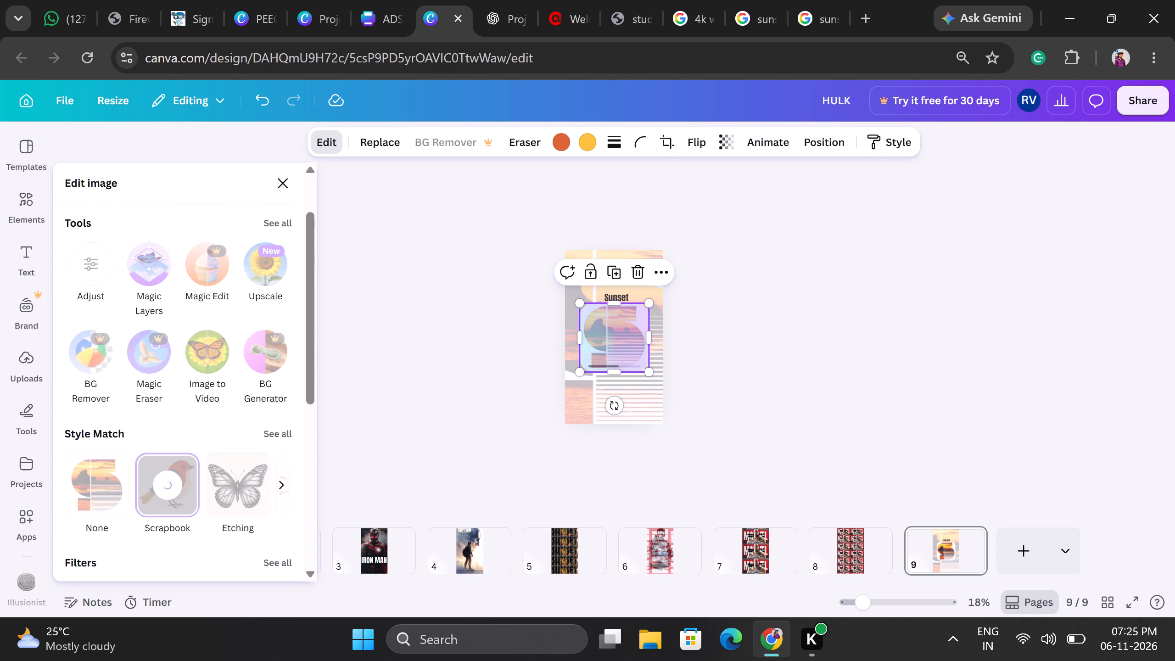
scroll(123, 501, down, 1)
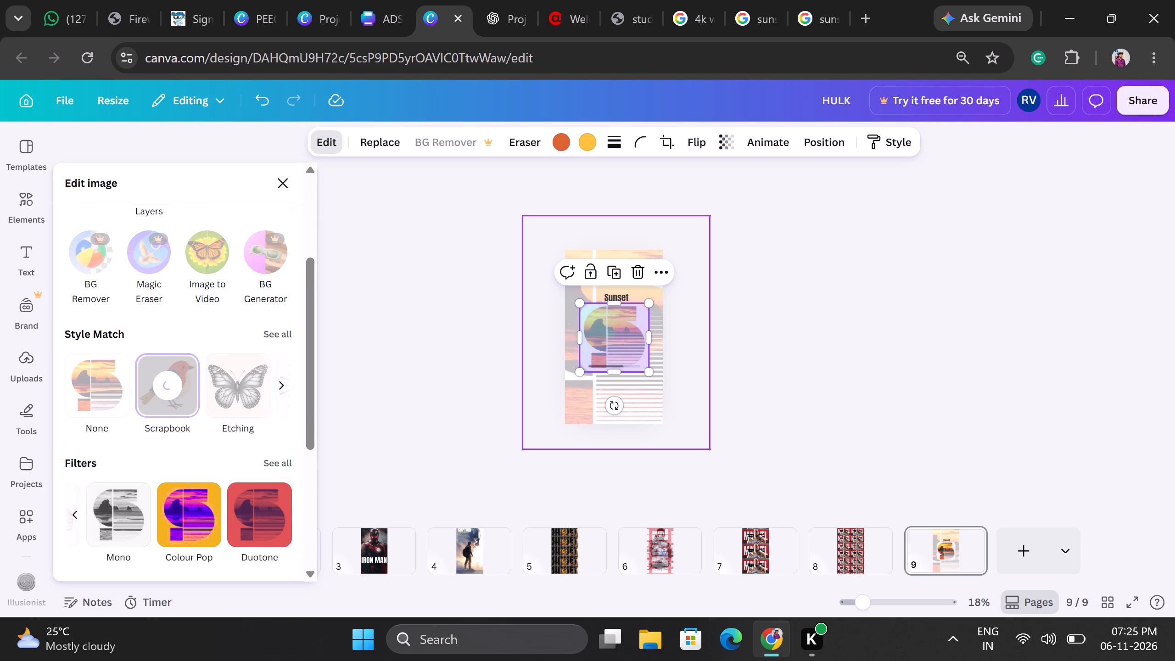
click(575, 424)
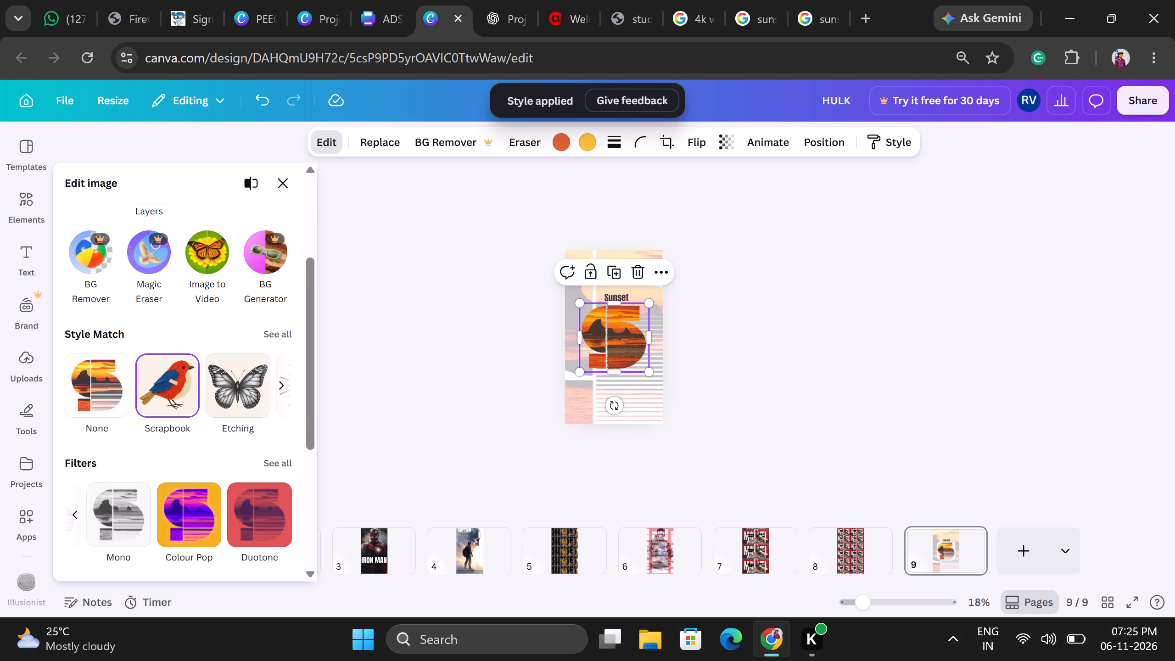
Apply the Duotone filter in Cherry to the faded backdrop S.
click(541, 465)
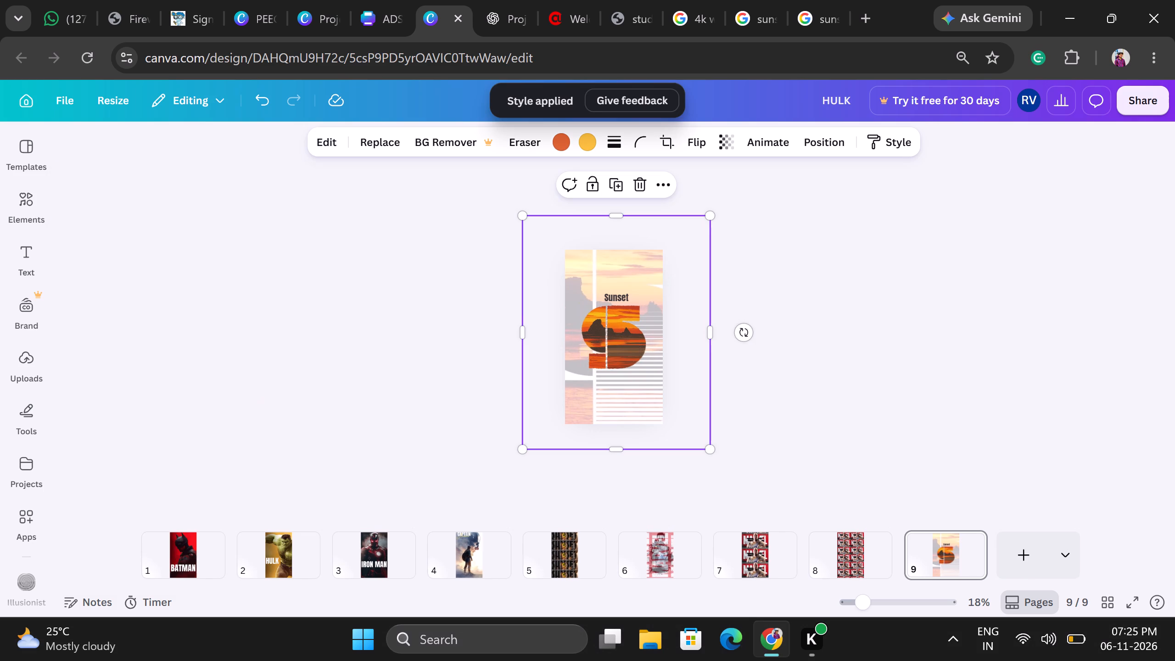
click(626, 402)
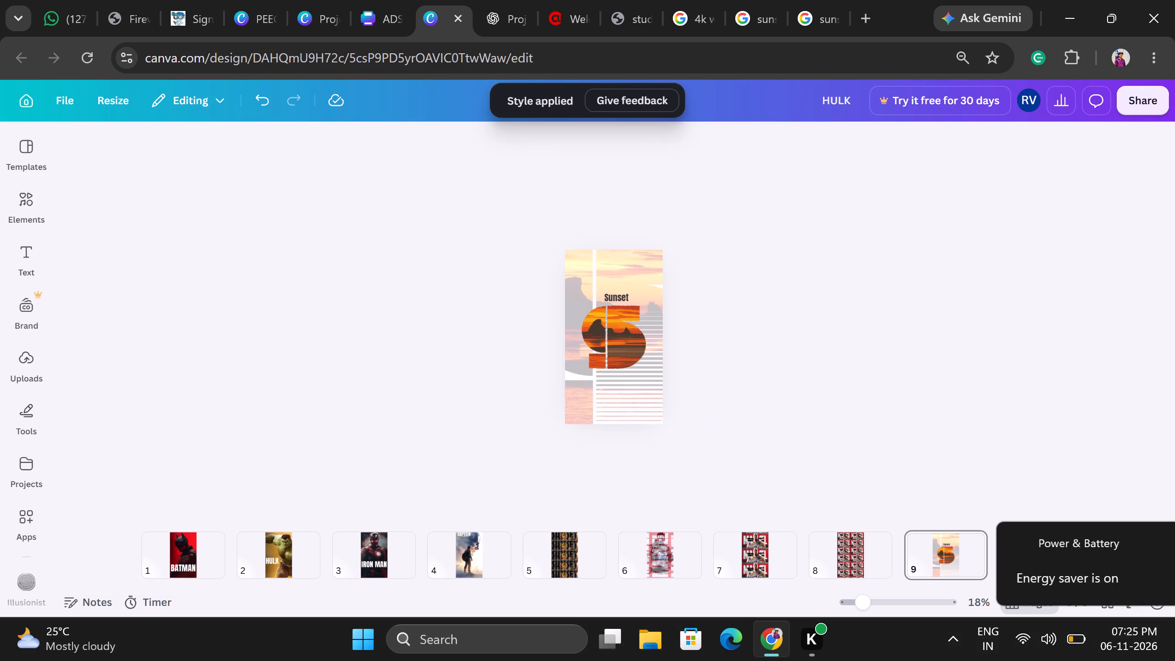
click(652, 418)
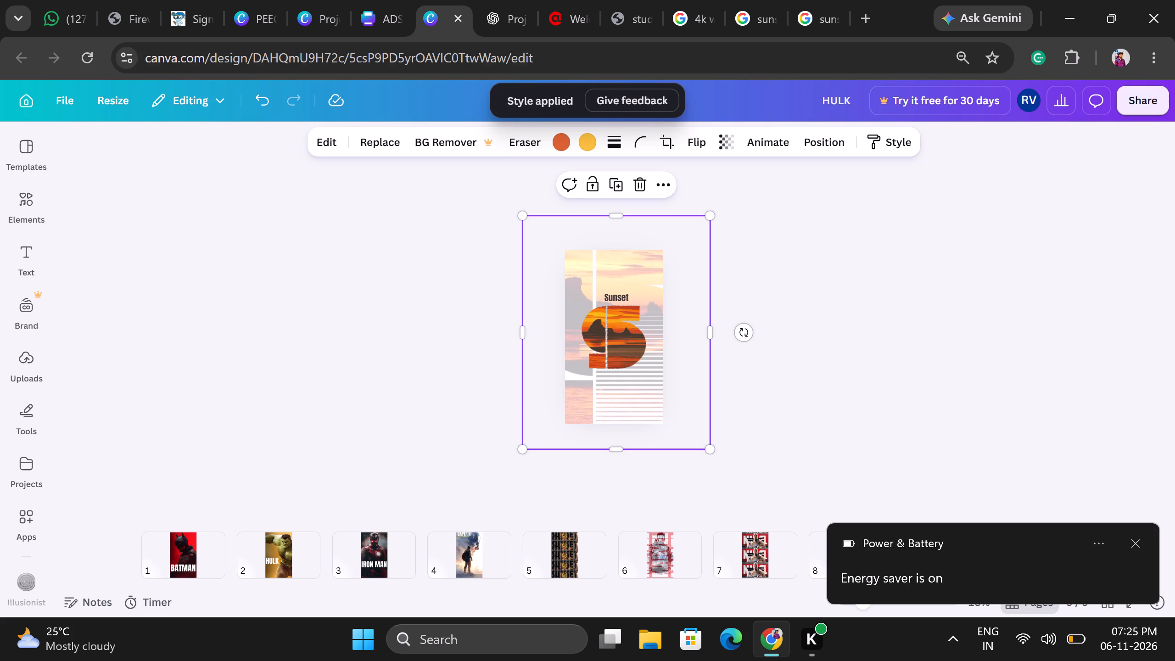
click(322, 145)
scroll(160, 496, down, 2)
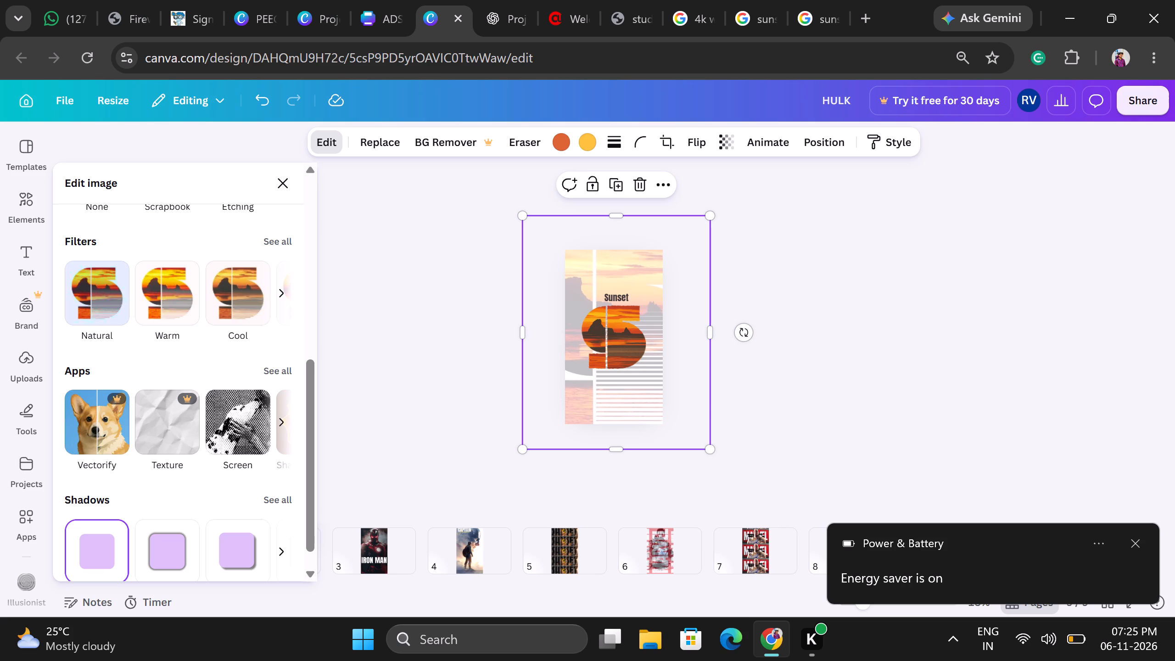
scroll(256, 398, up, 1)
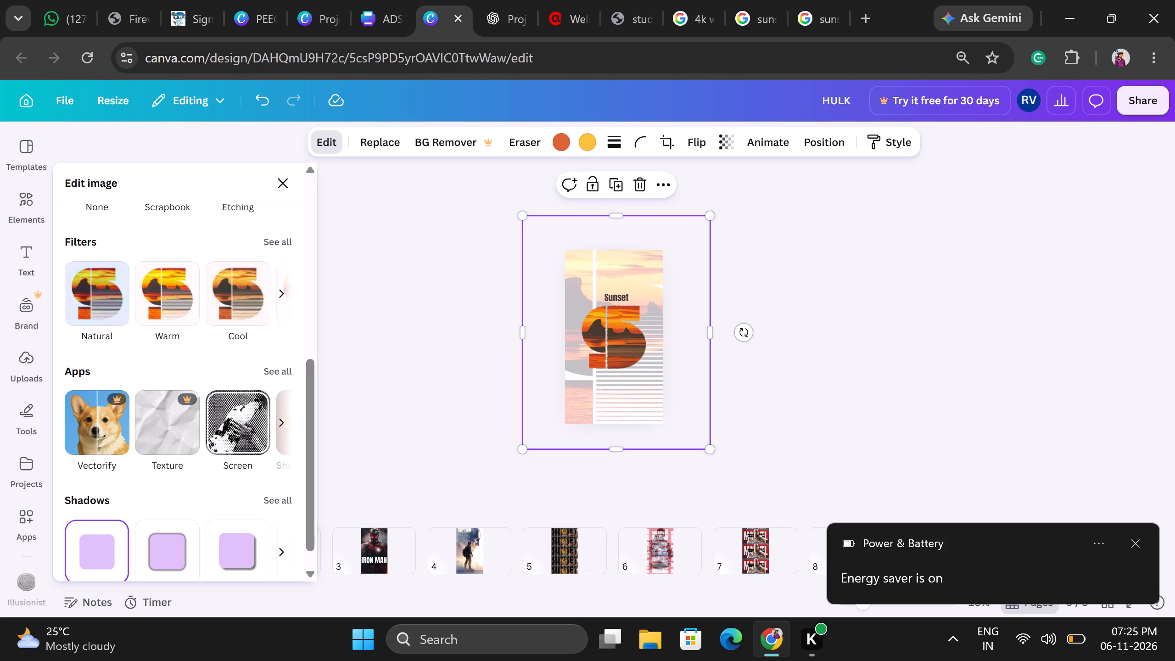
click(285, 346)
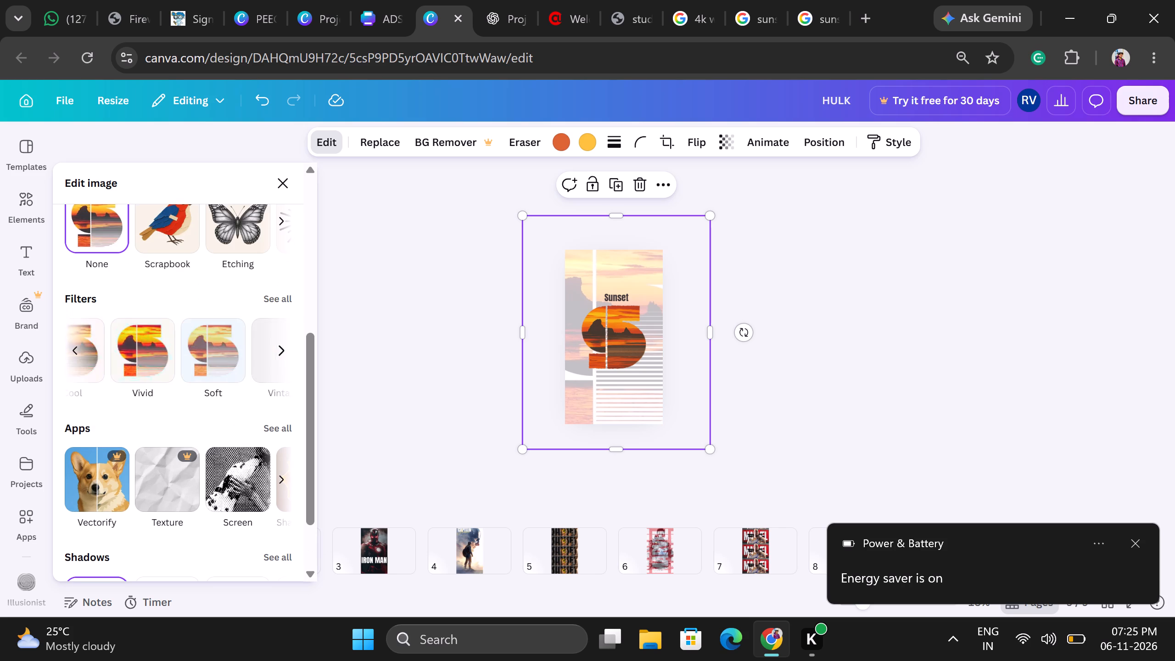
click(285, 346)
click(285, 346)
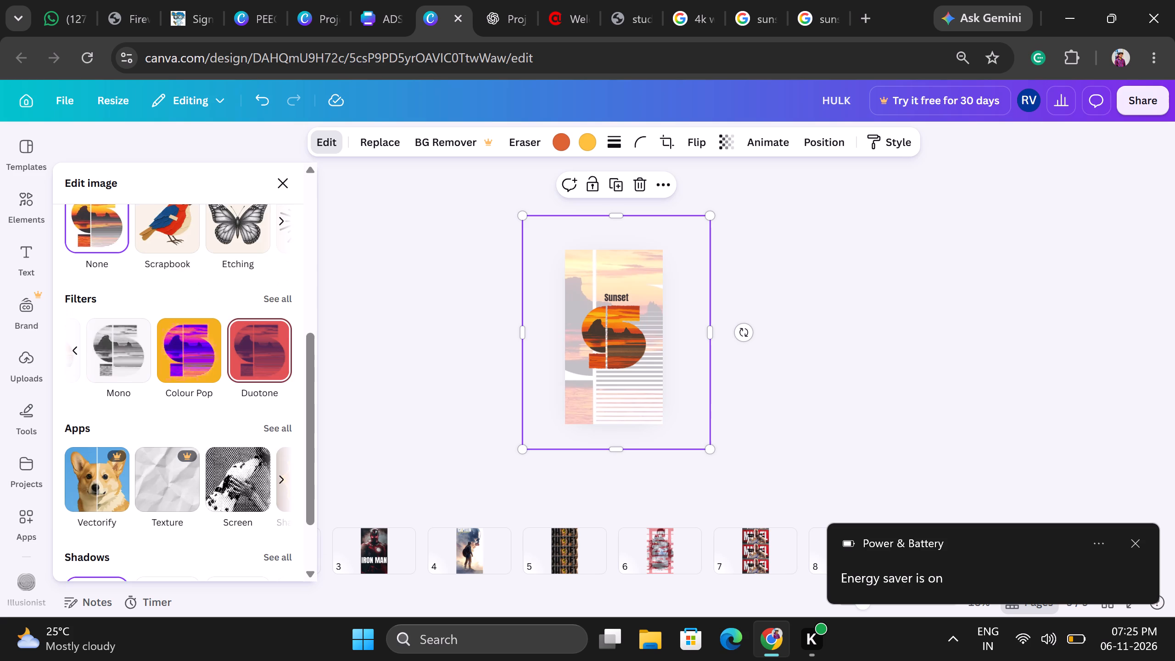
Replace the backdrop S's filter with the Classic filter from the Mono group.
scroll(158, 308, up, 1)
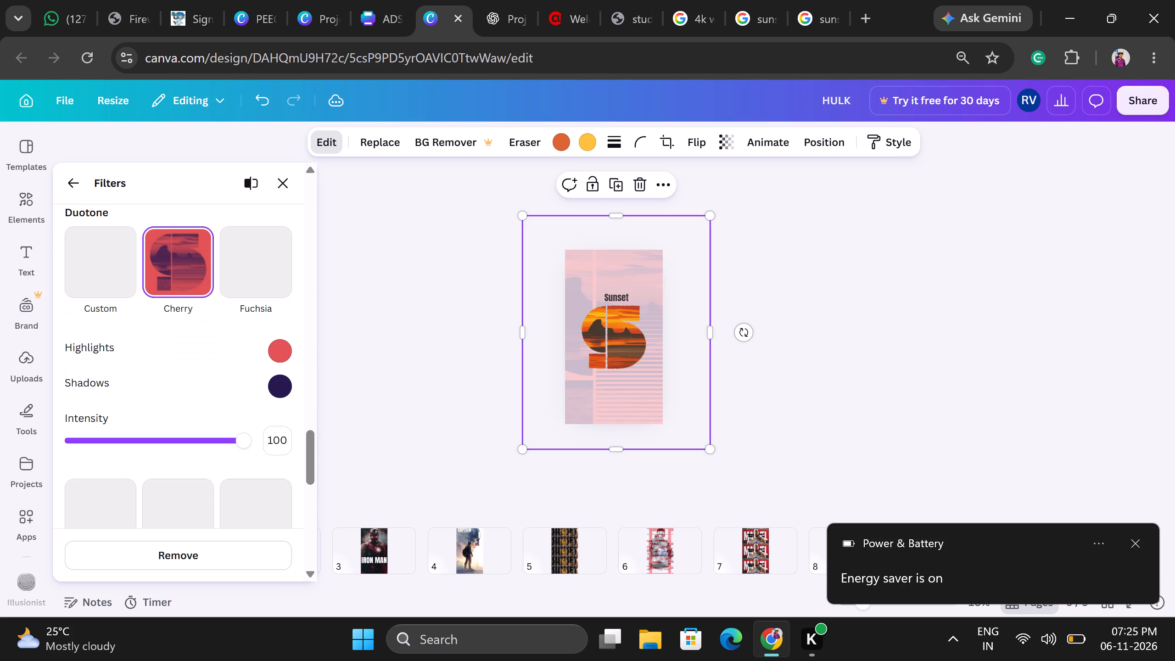
scroll(158, 308, up, 4)
click(88, 315)
scroll(88, 315, up, 2)
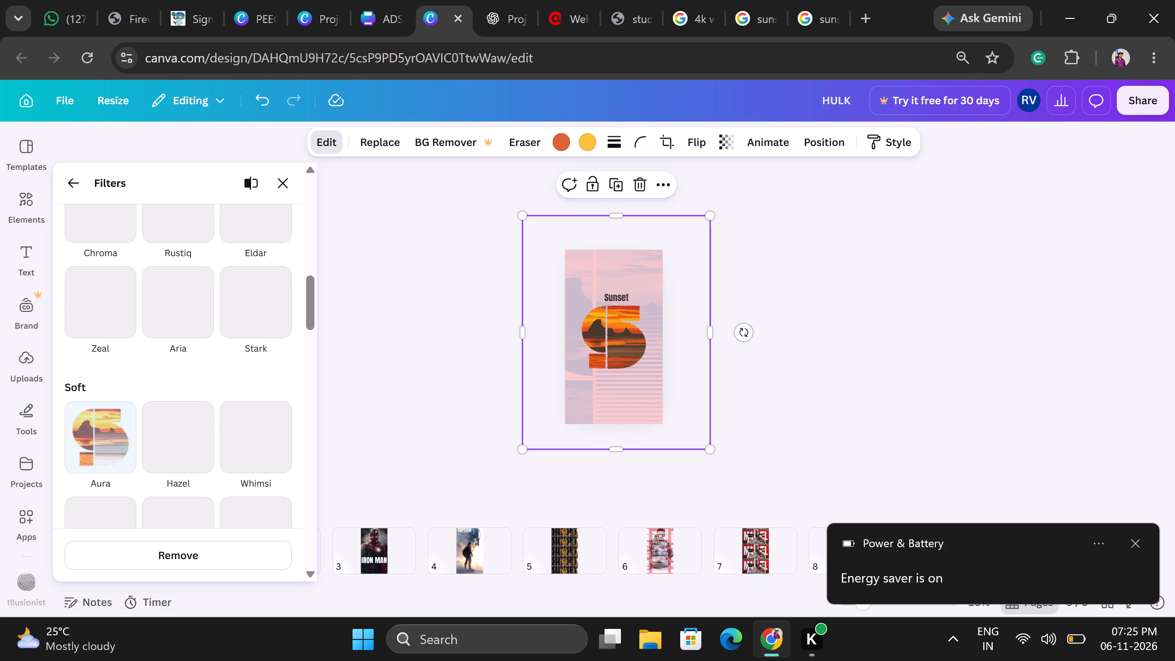
scroll(187, 592, up, 1)
drag(311, 306, 313, 319)
scroll(311, 306, down, 3)
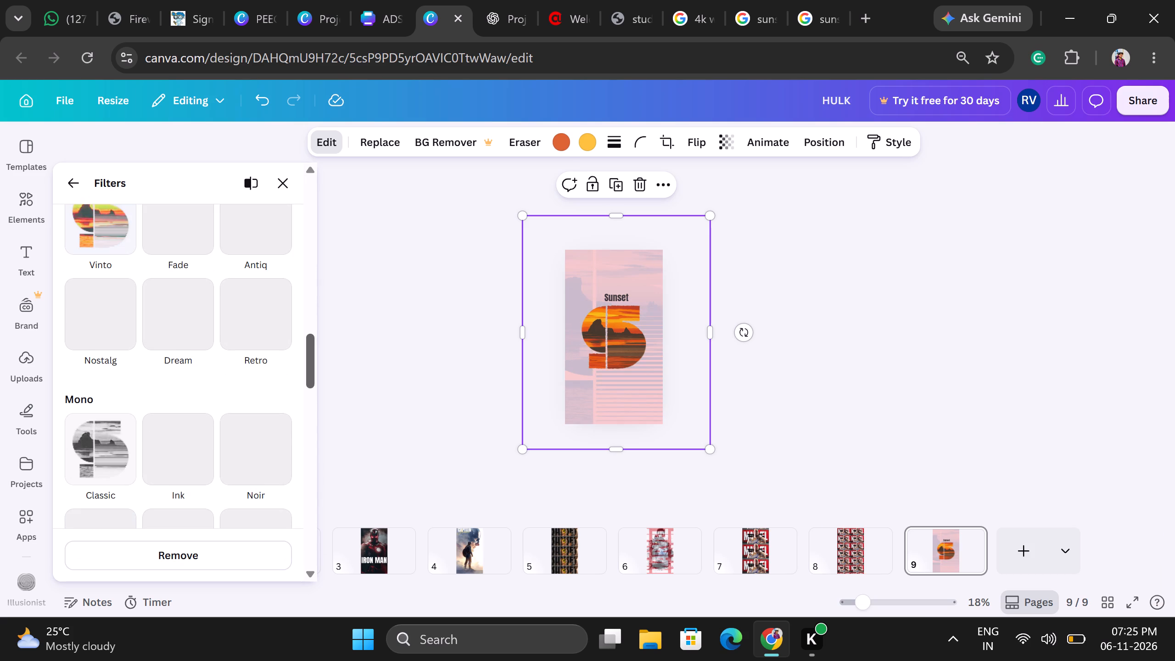
drag(313, 319, 315, 325)
click(117, 443)
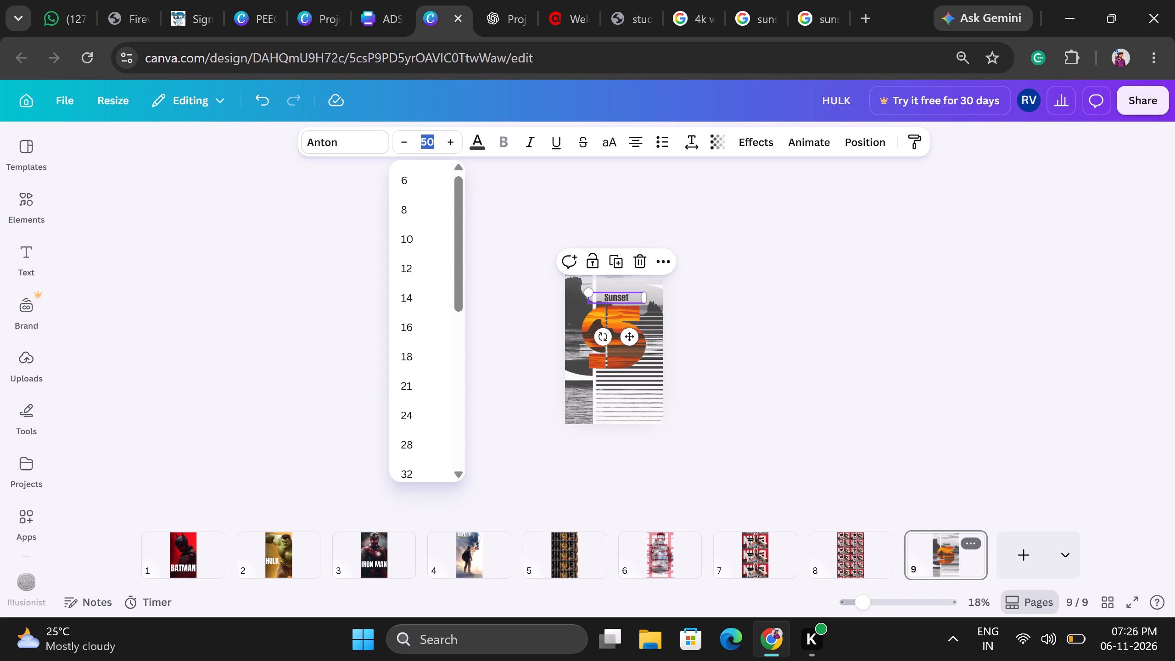
Set the "Sunset" heading's font size to 60.
text(60)
key(Return)
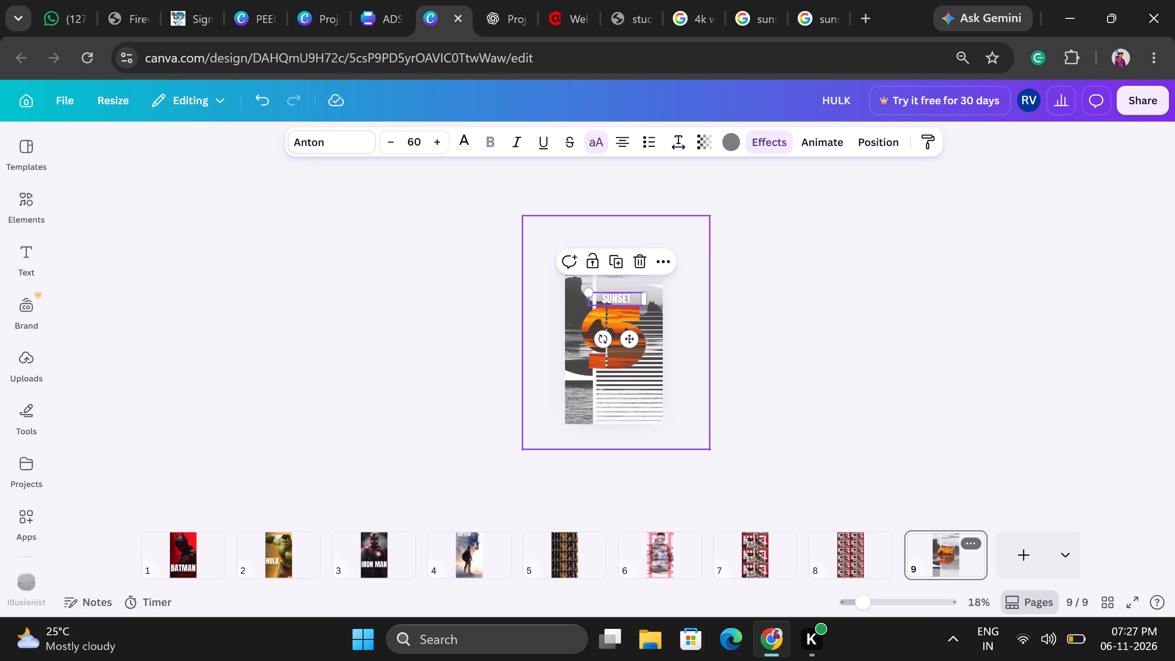
click(1018, 269)
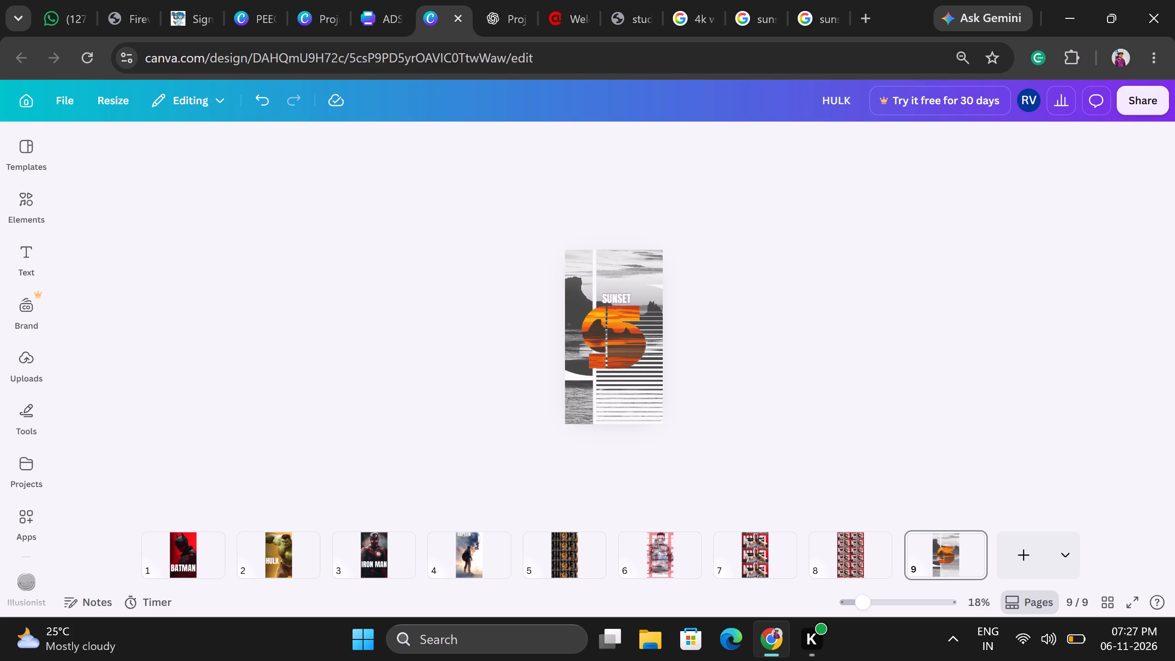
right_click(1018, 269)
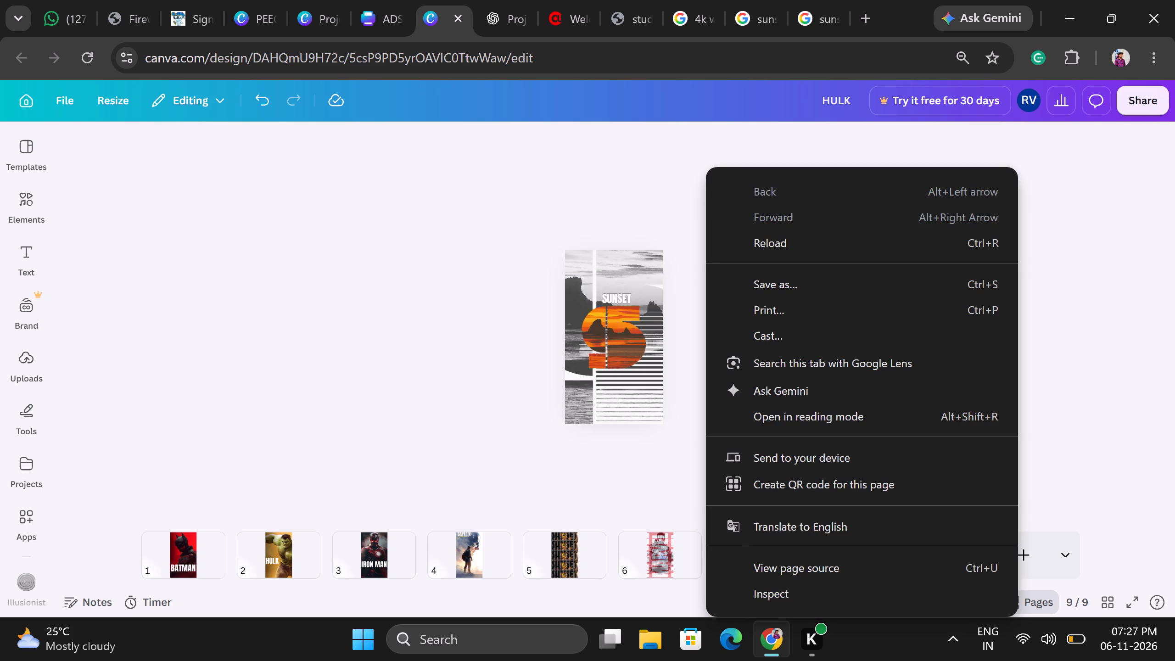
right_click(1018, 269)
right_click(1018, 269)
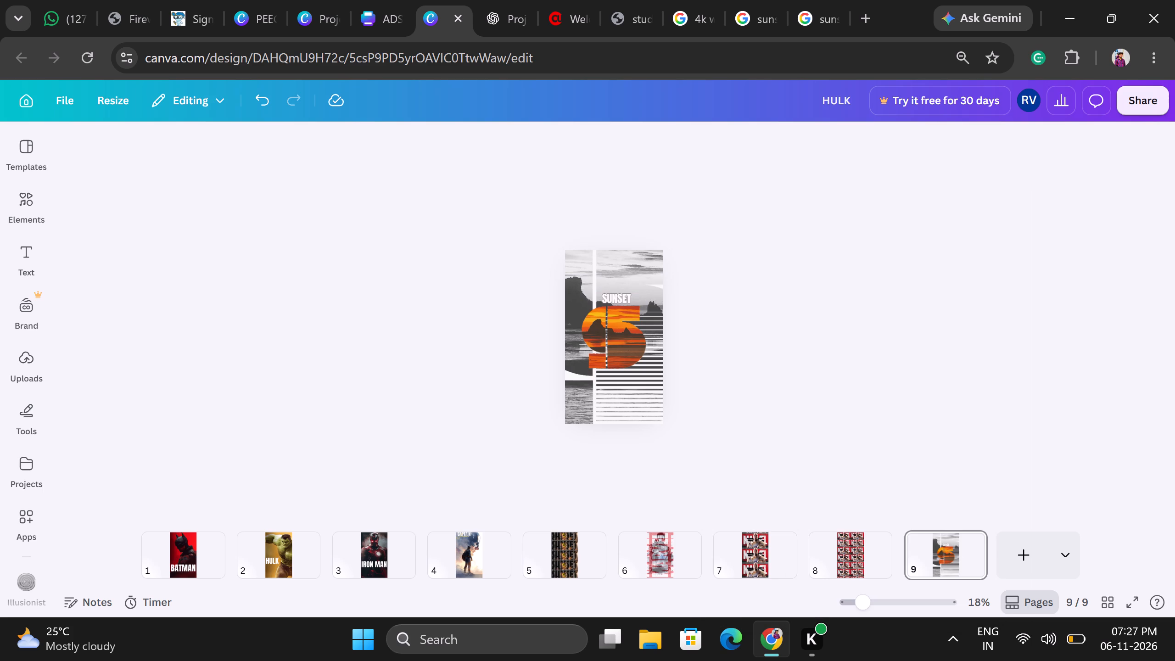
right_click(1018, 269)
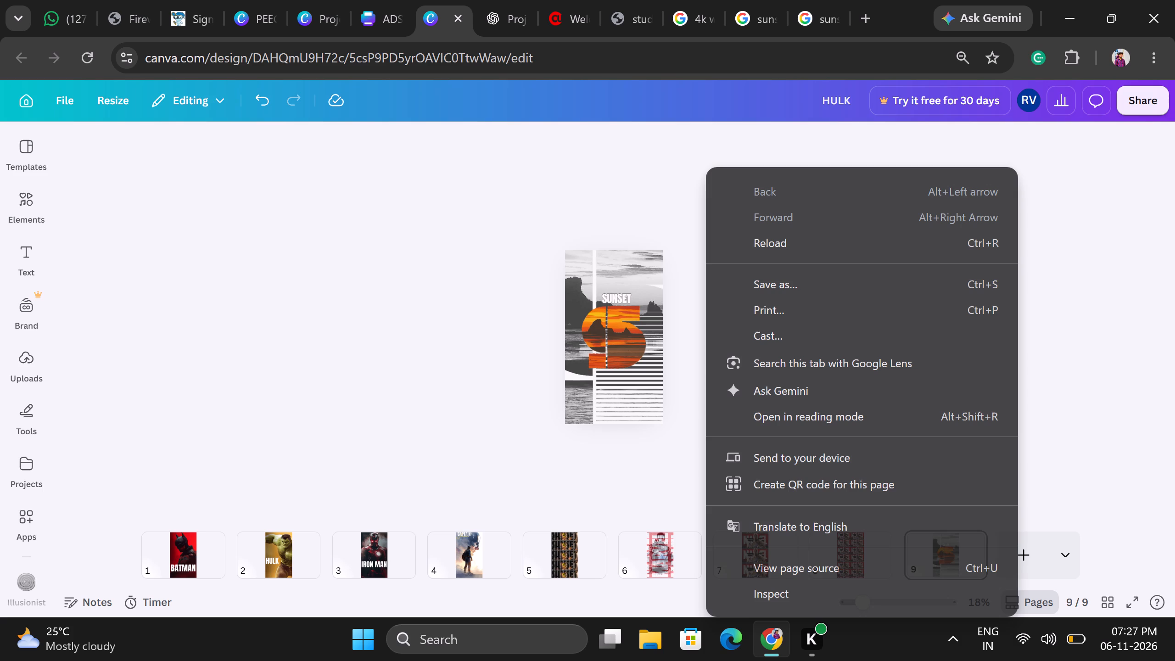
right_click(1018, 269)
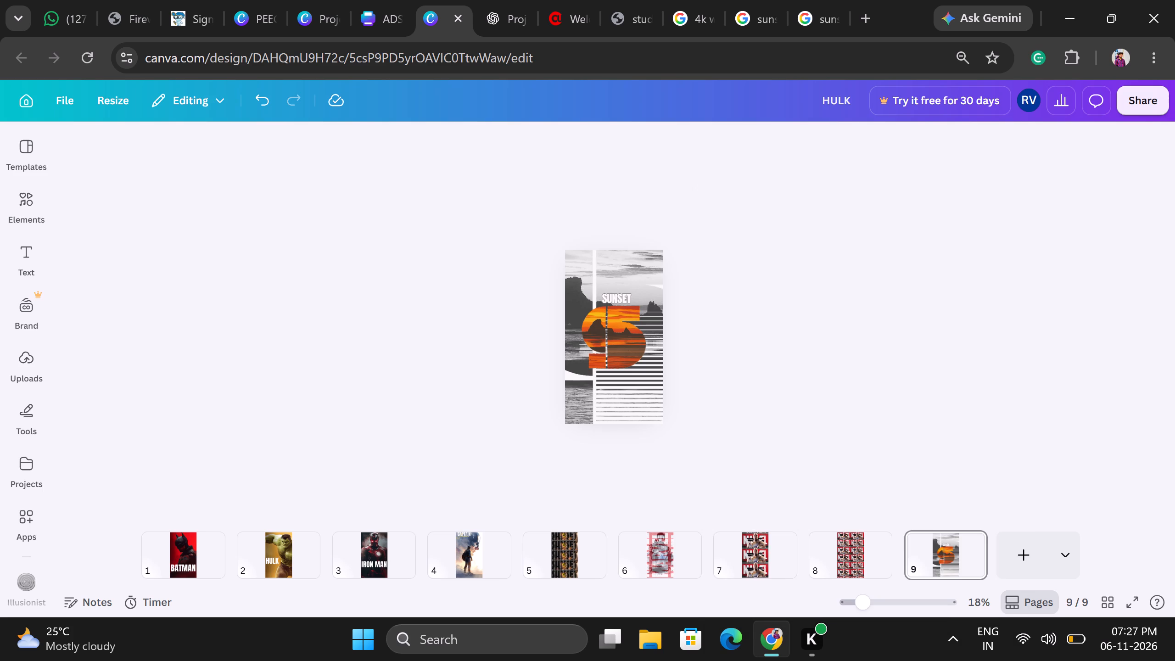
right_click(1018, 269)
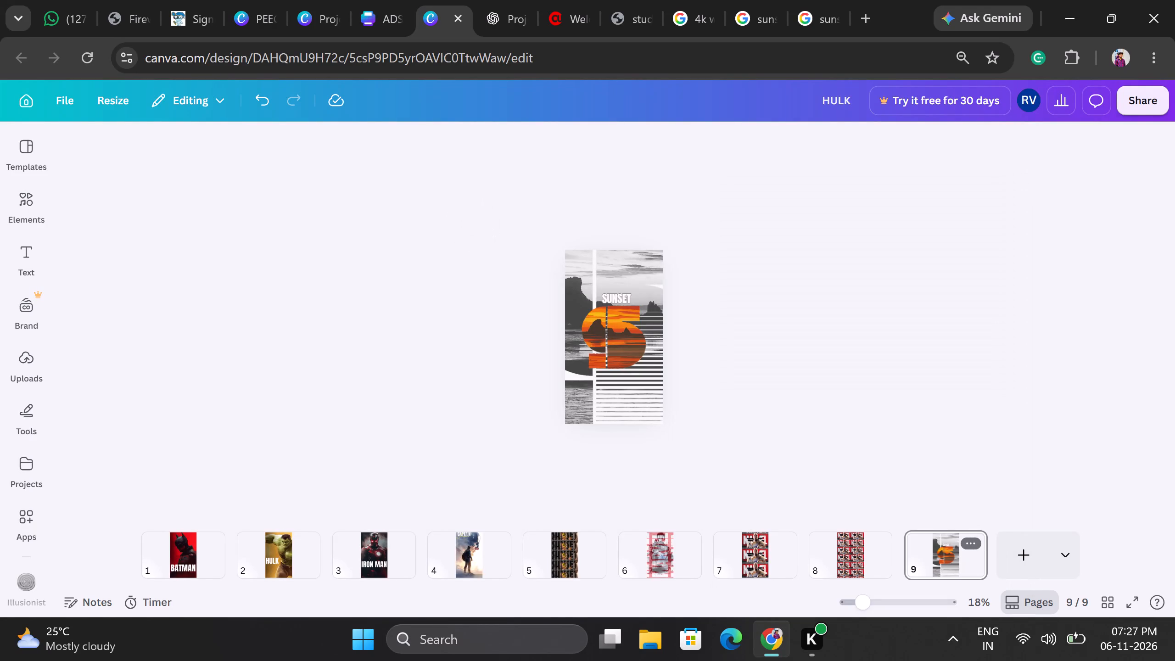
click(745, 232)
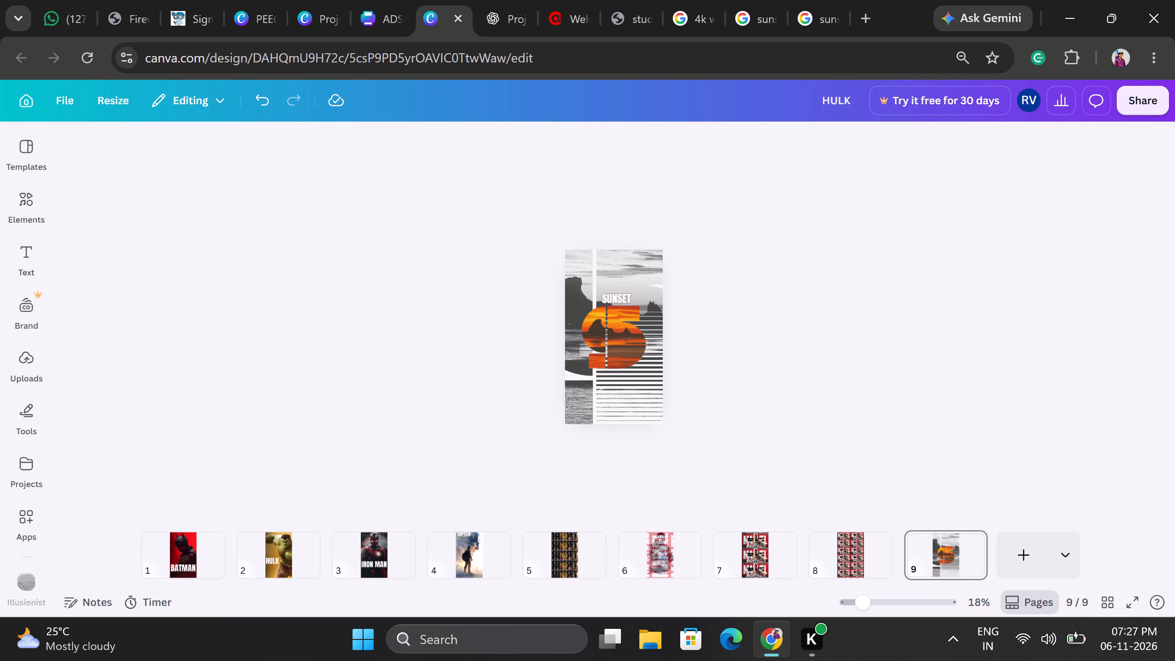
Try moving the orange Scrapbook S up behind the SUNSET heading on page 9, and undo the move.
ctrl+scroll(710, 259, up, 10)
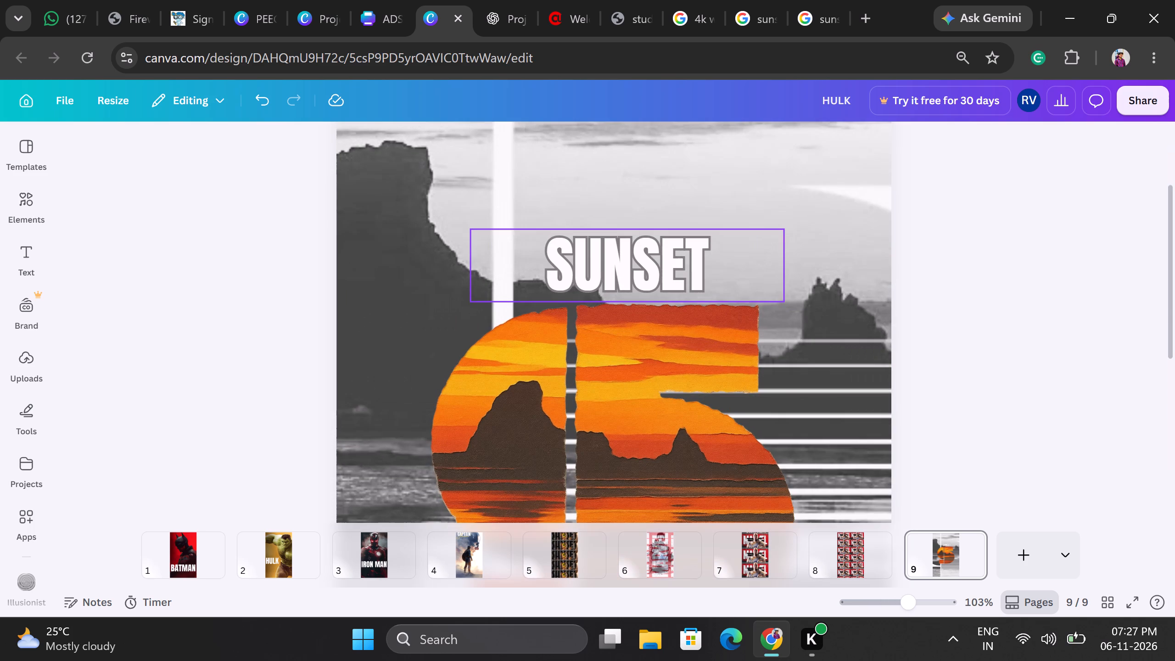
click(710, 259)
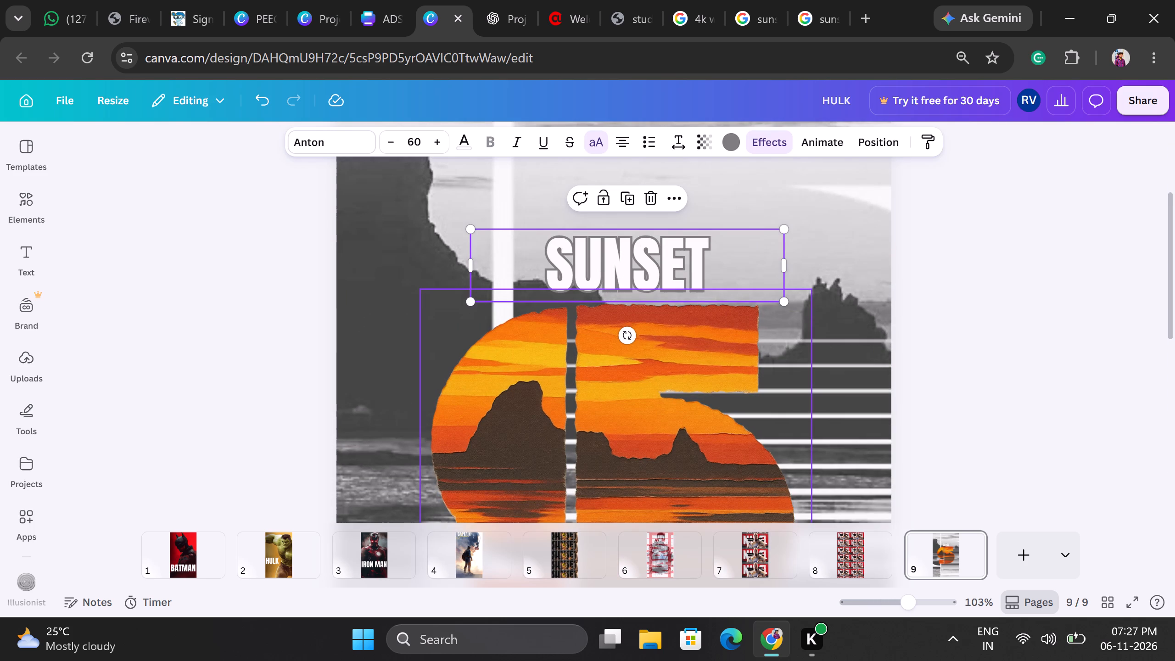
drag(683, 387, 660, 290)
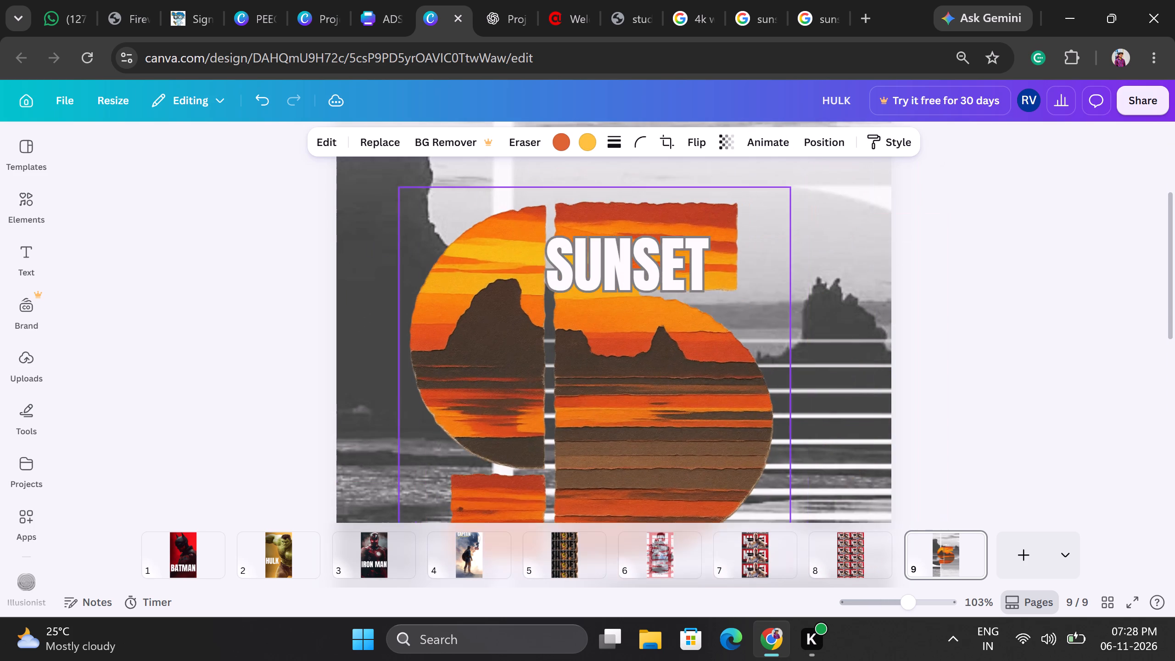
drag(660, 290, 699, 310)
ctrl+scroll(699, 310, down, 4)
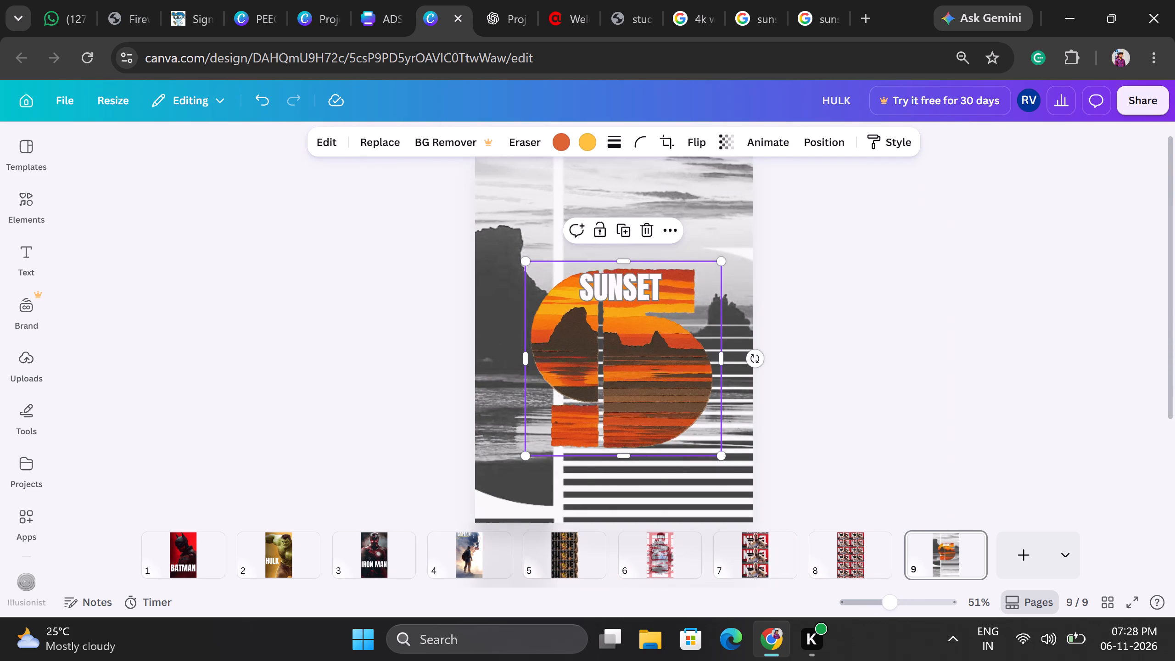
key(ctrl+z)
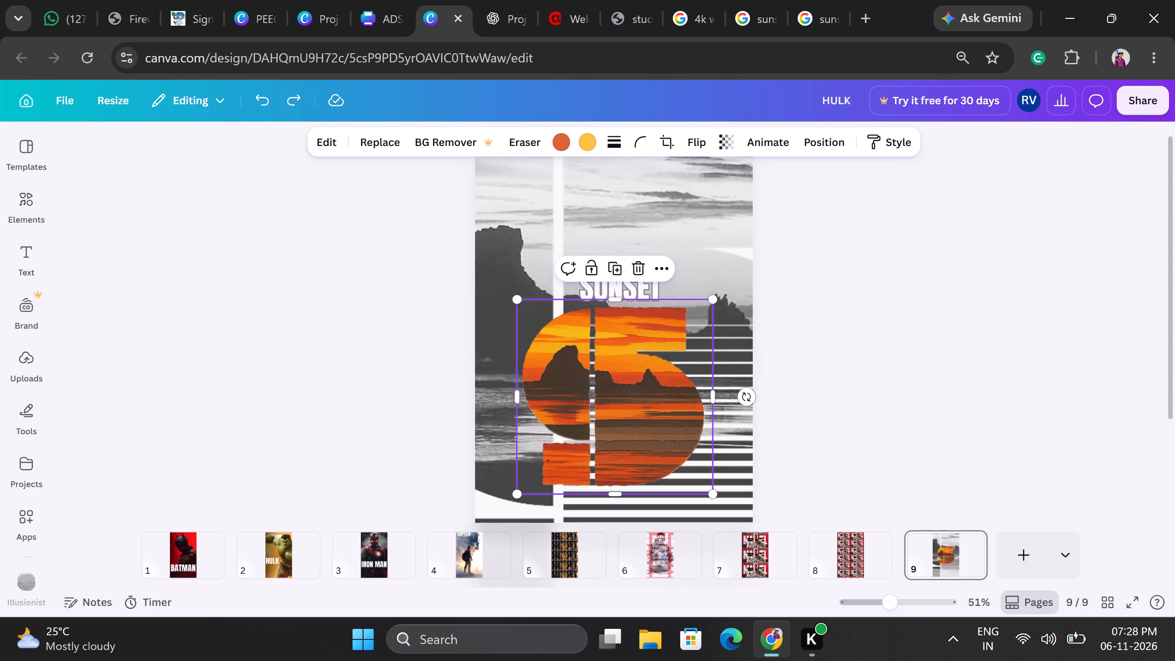
Examine the overall composition of the sunset poster on page 9, both close up and as a whole.
click(881, 336)
ctrl+scroll(881, 336, down, 2)
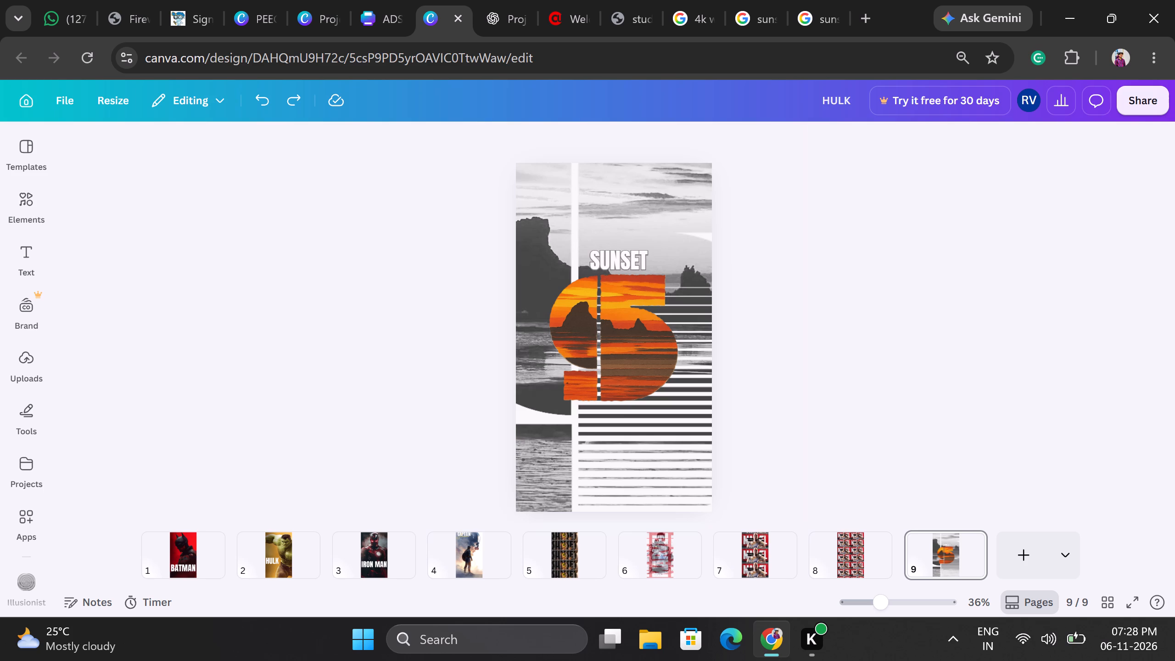
ctrl+scroll(778, 398, down, 2)
ctrl+scroll(778, 398, up, 6)
ctrl+scroll(778, 398, down, 7)
ctrl+scroll(778, 398, up, 5)
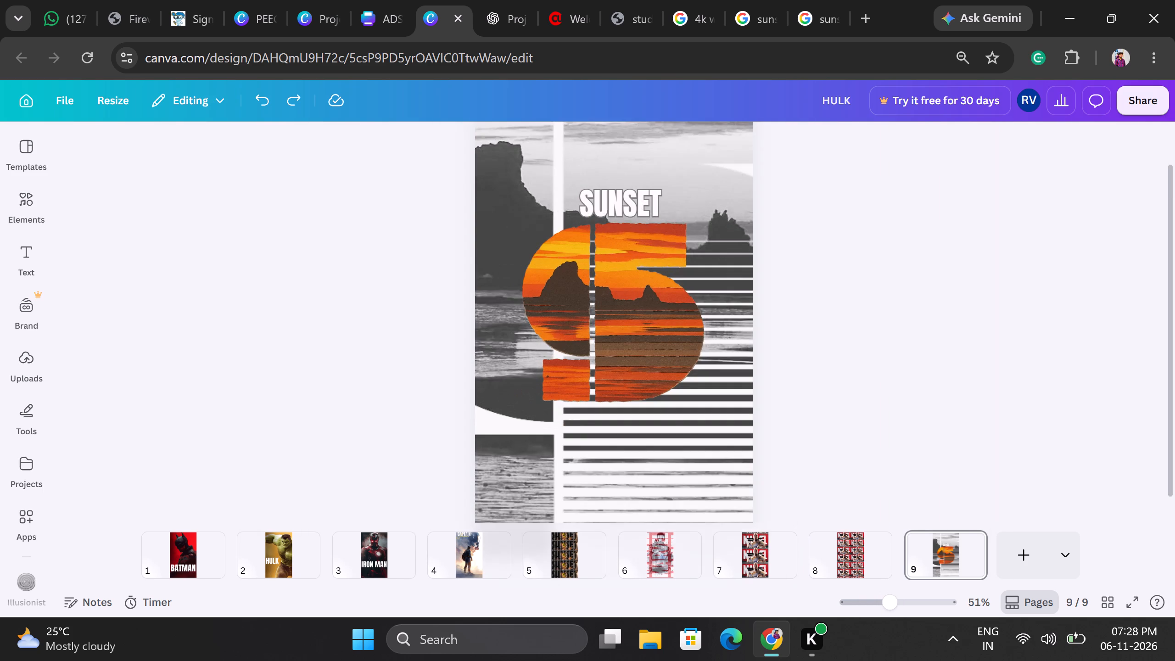
ctrl+scroll(778, 398, down, 2)
ctrl+scroll(778, 398, up, 2)
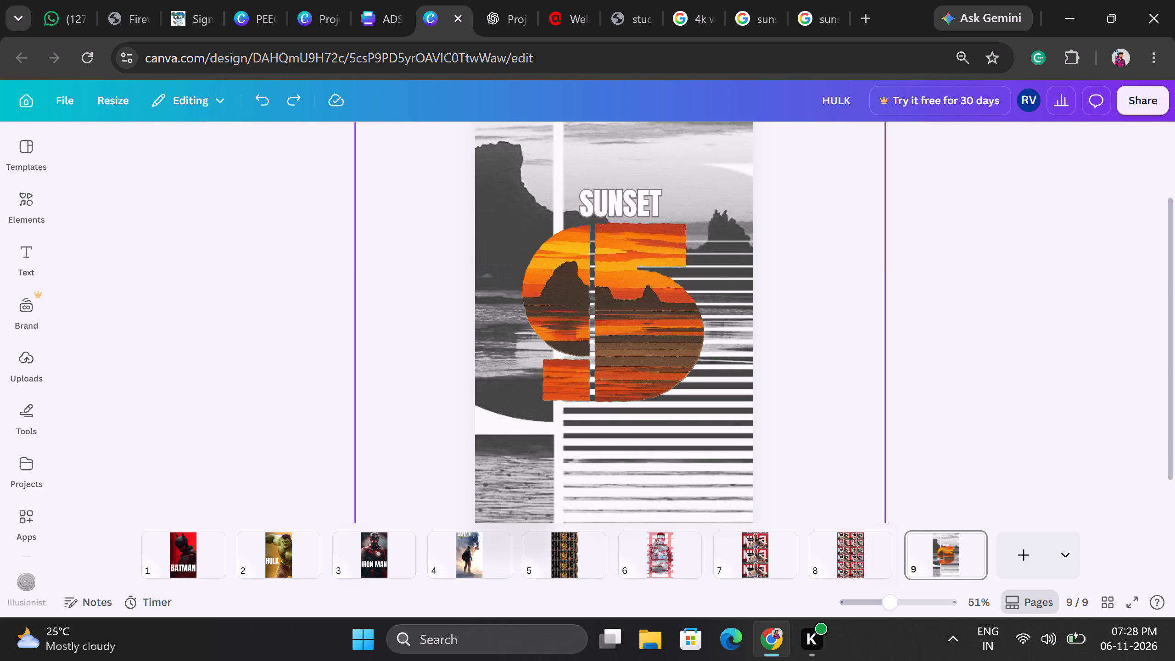
ctrl+scroll(750, 411, down, 4)
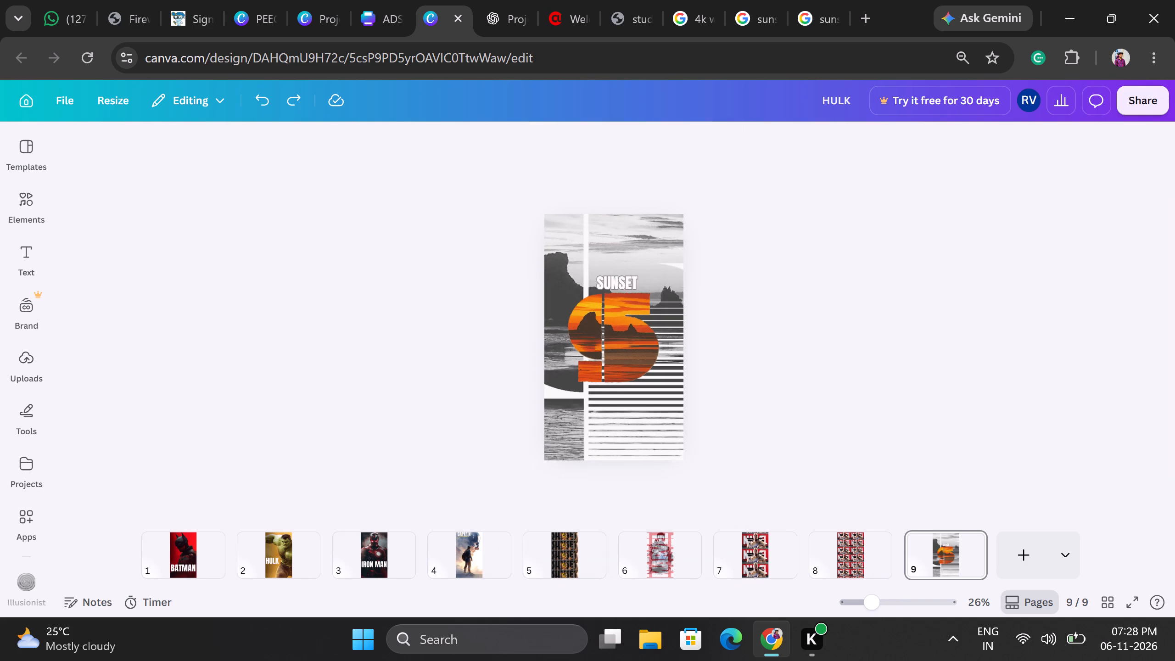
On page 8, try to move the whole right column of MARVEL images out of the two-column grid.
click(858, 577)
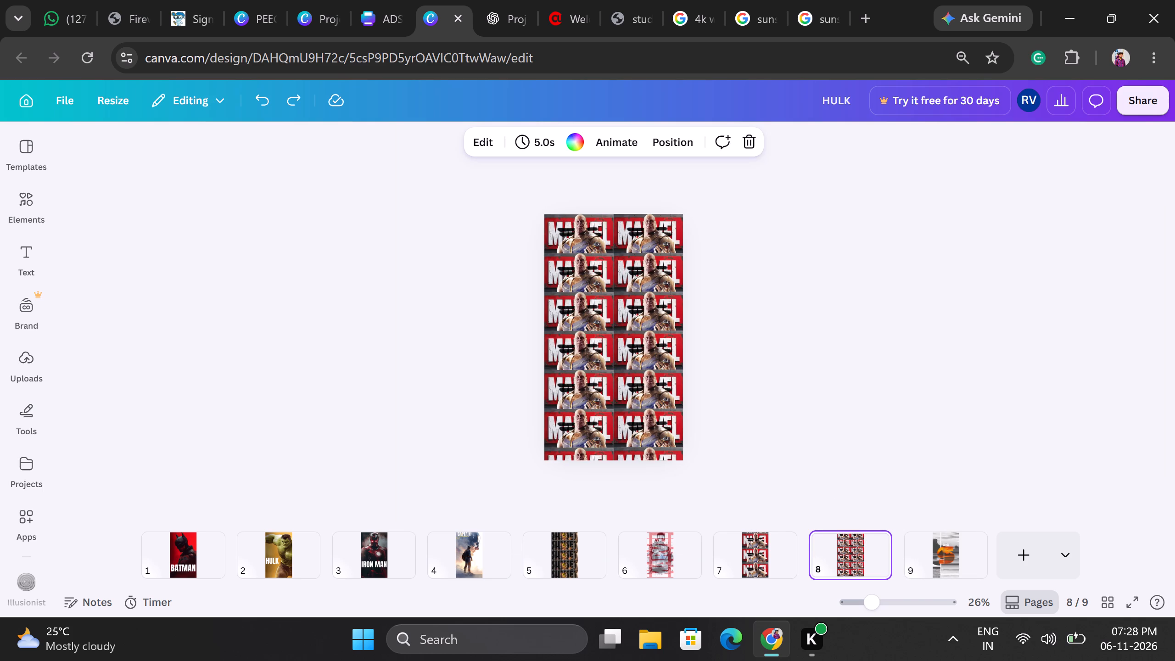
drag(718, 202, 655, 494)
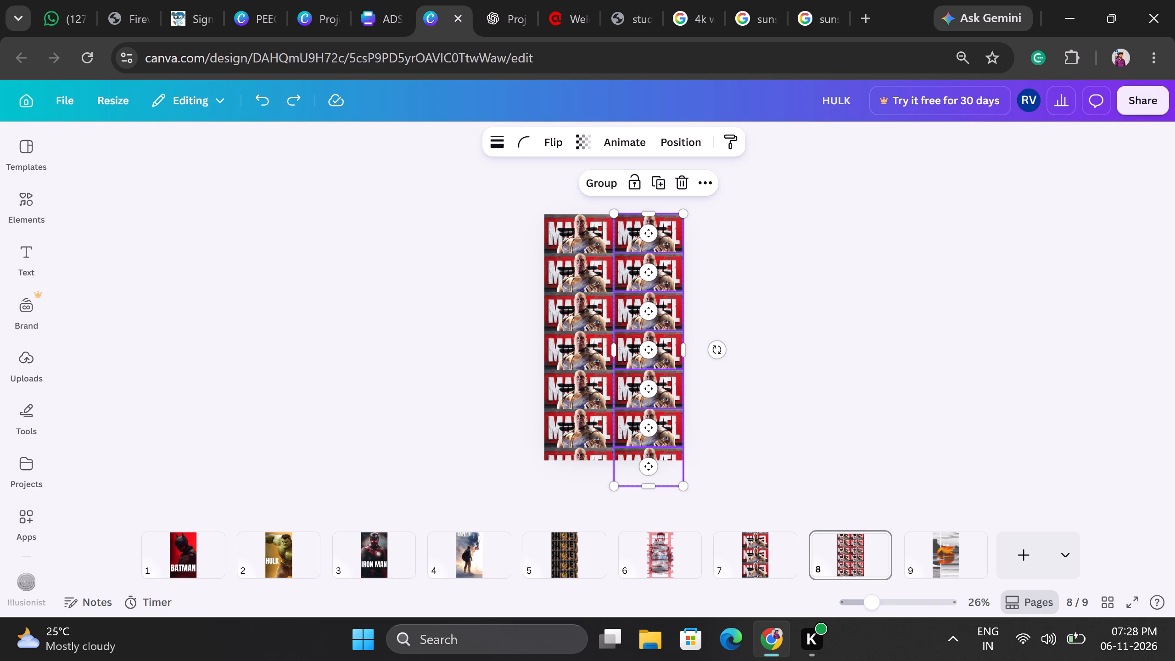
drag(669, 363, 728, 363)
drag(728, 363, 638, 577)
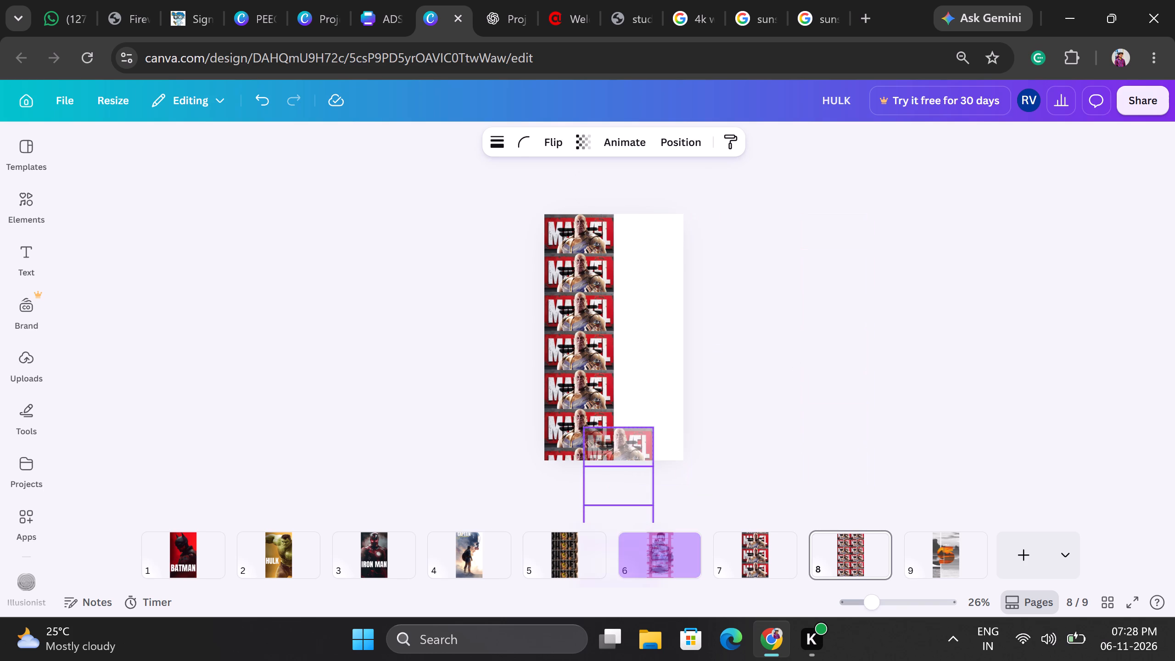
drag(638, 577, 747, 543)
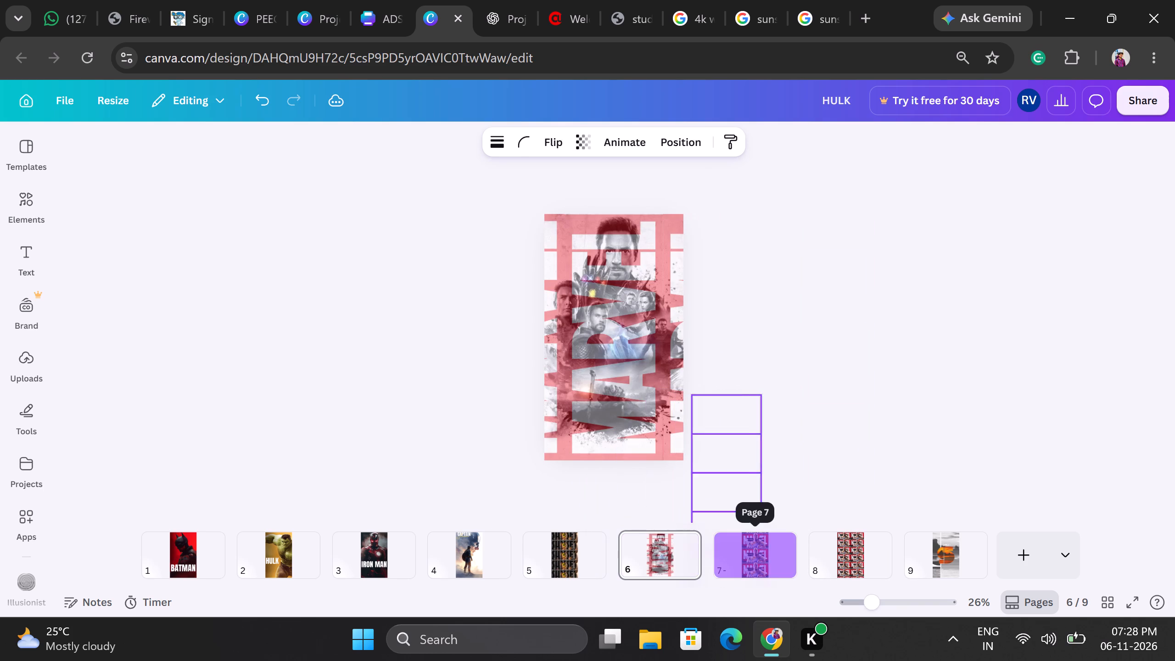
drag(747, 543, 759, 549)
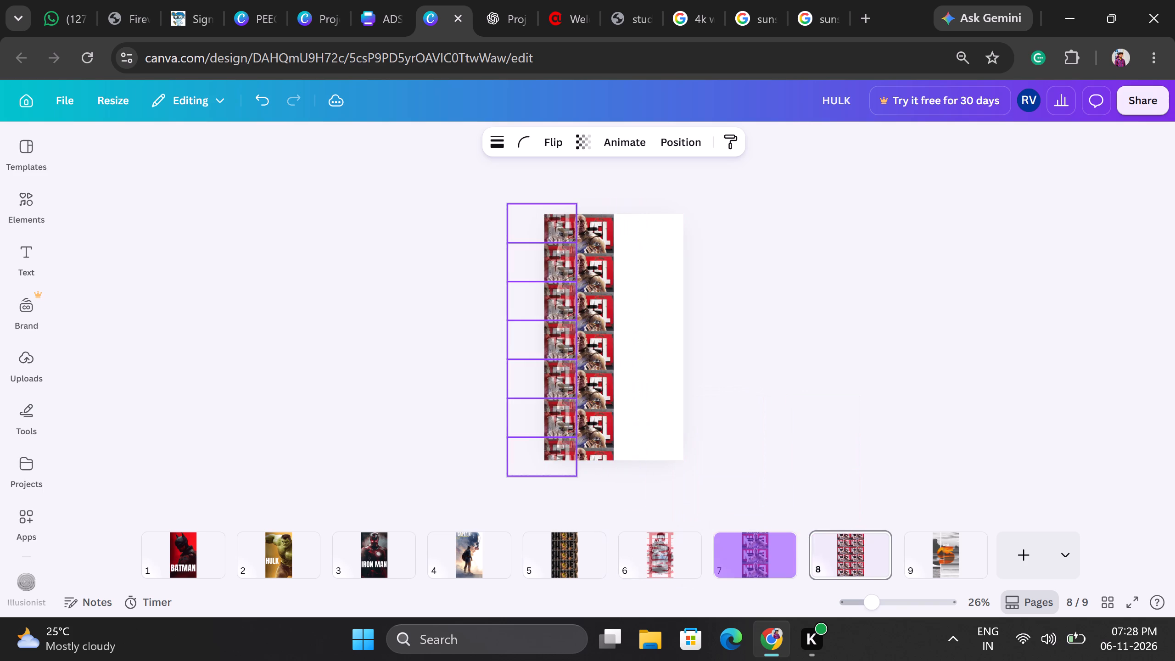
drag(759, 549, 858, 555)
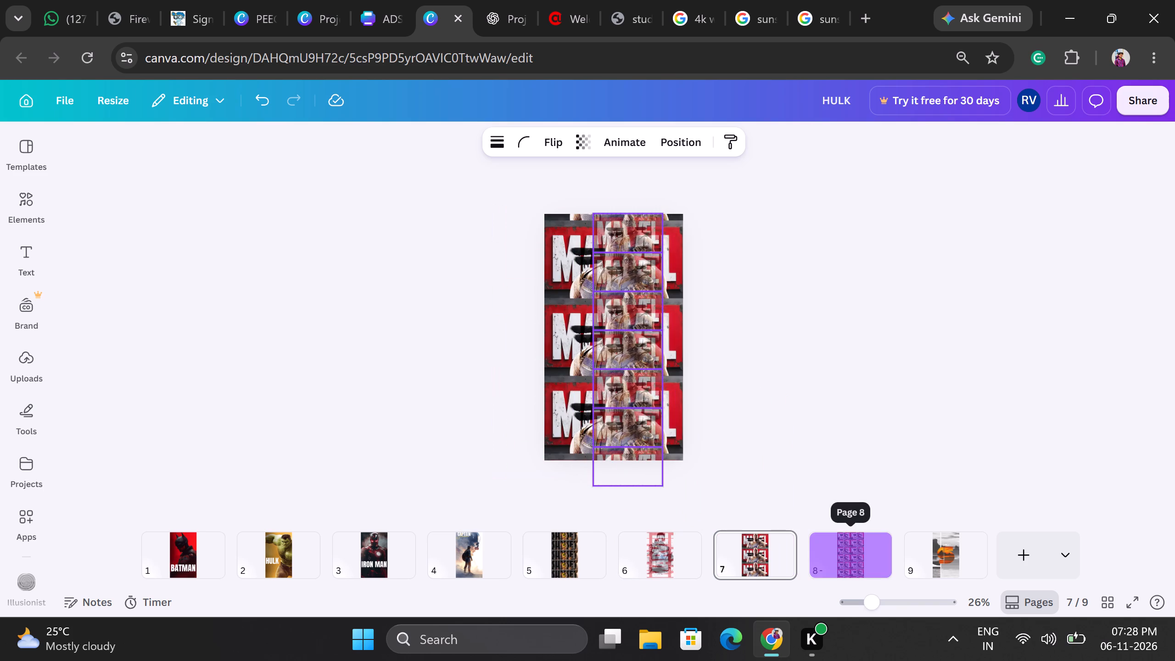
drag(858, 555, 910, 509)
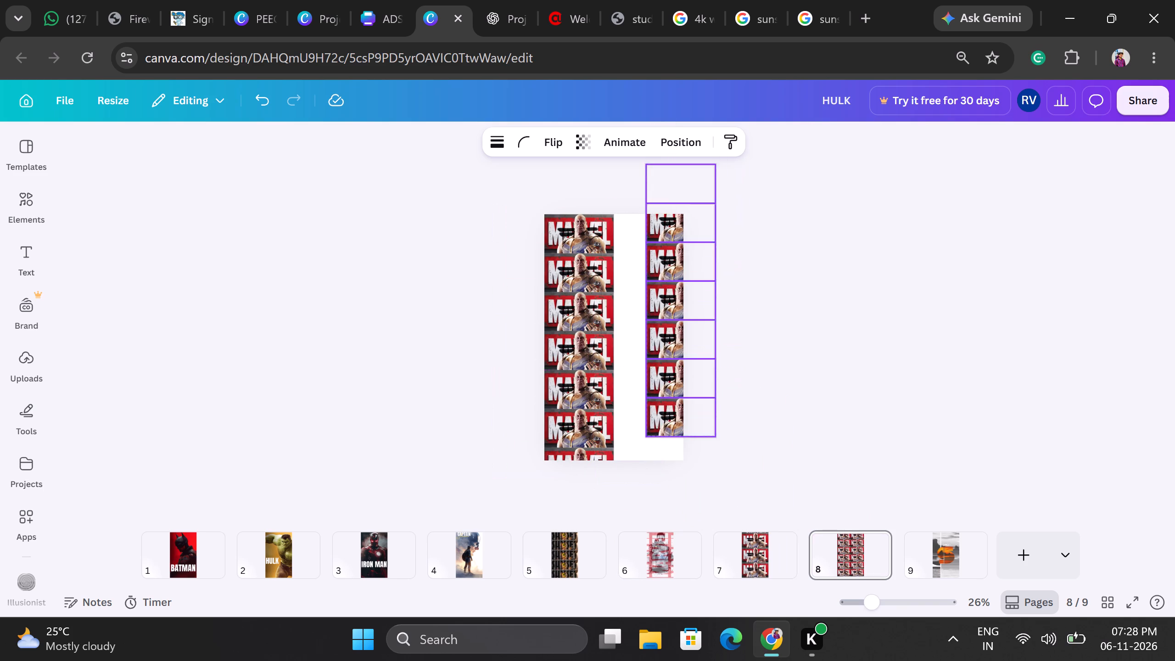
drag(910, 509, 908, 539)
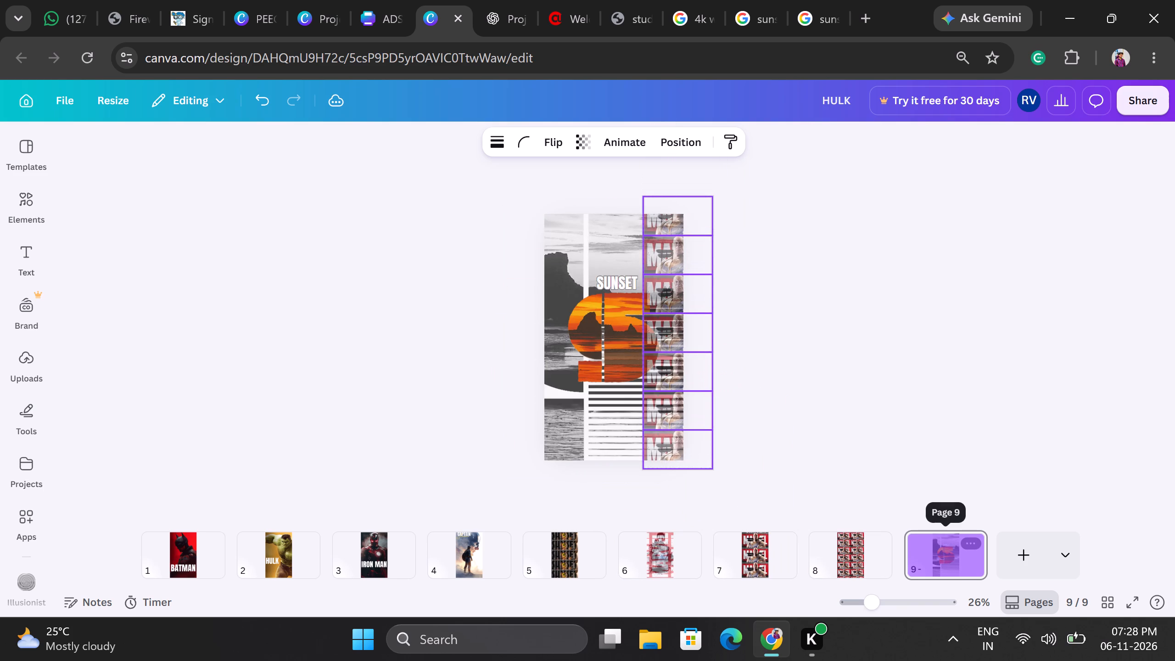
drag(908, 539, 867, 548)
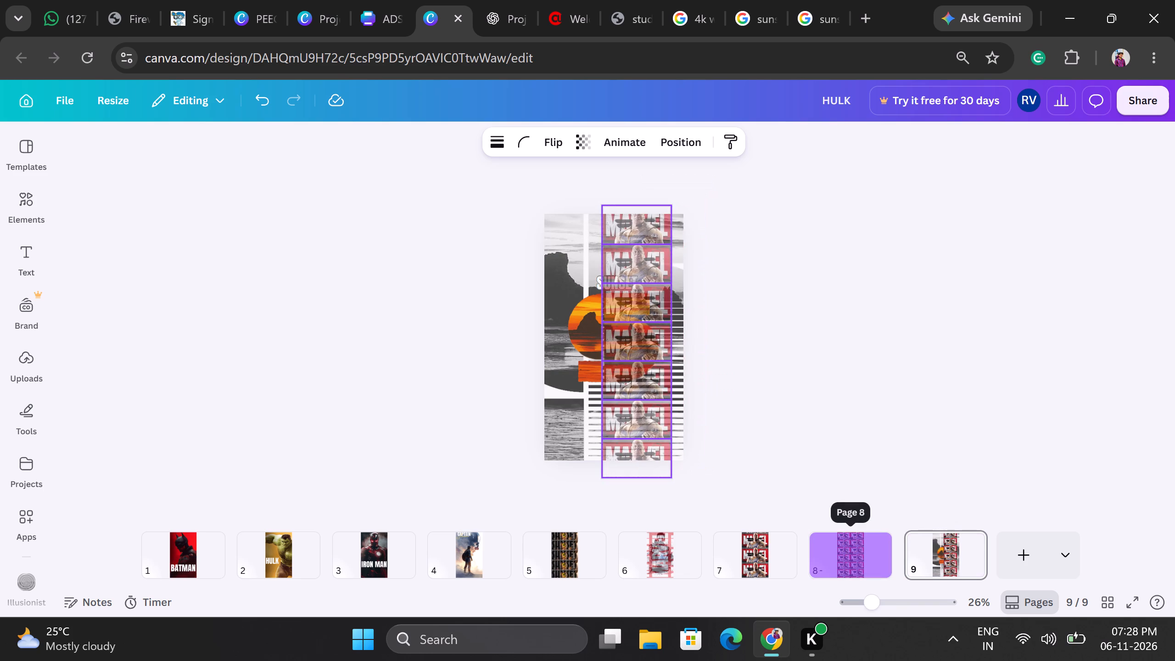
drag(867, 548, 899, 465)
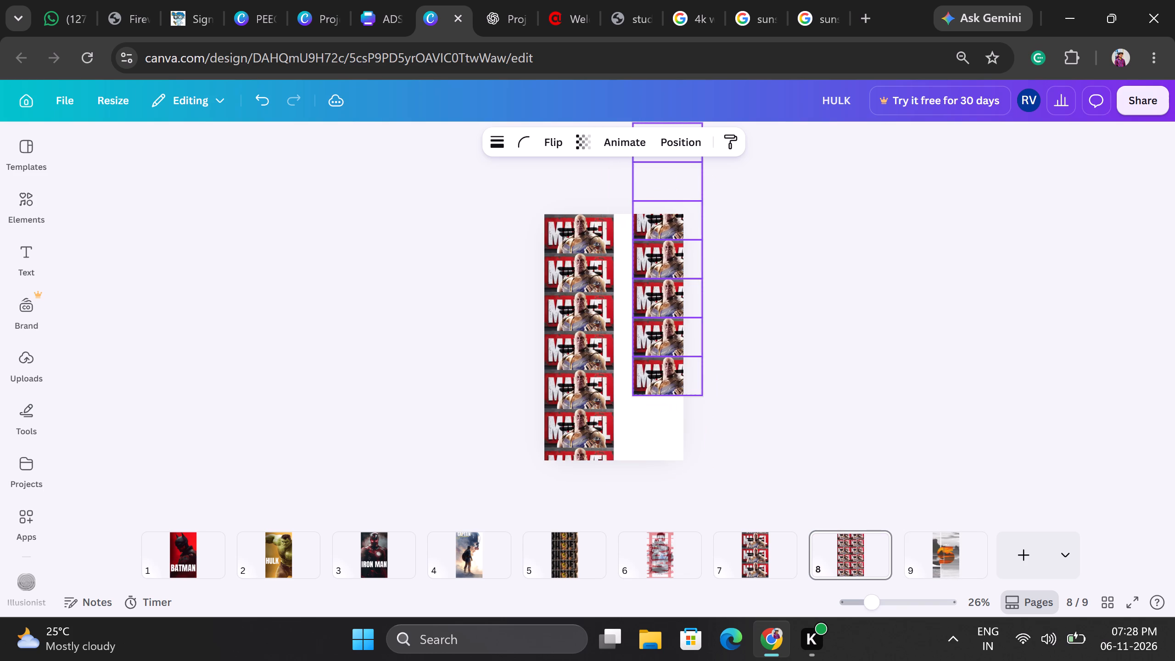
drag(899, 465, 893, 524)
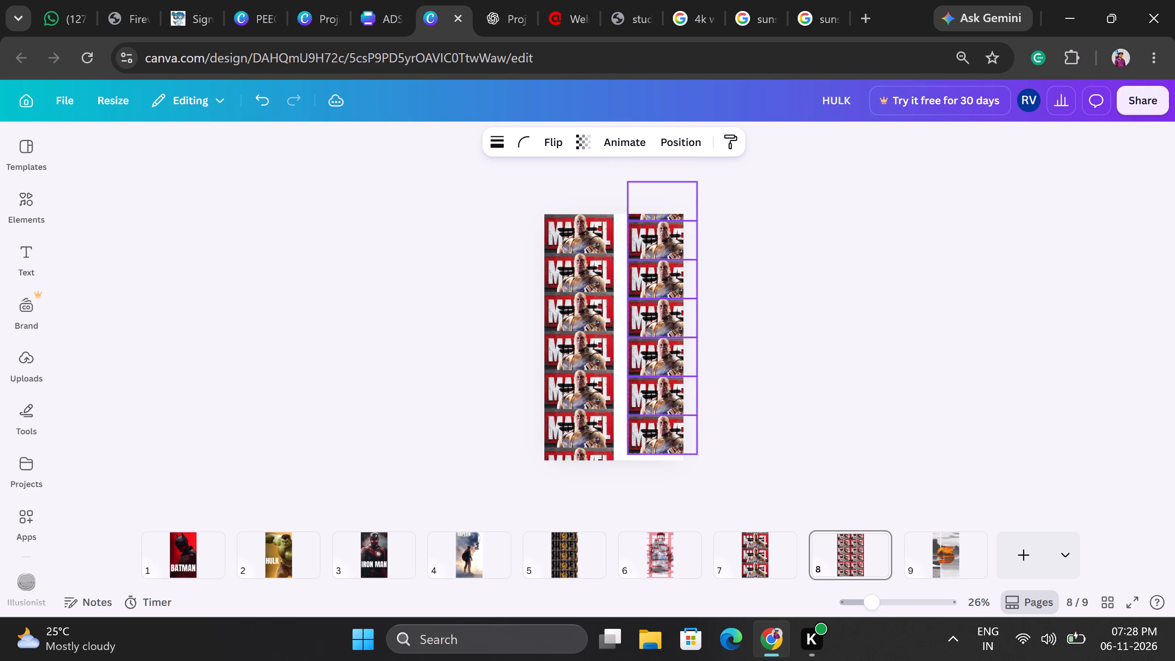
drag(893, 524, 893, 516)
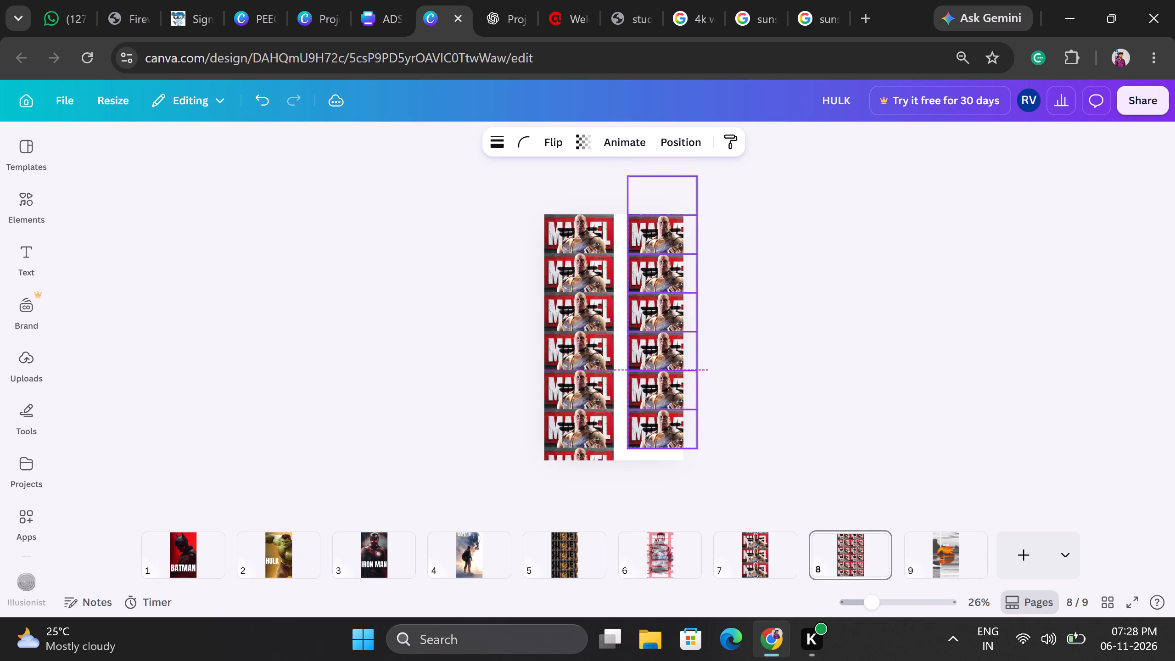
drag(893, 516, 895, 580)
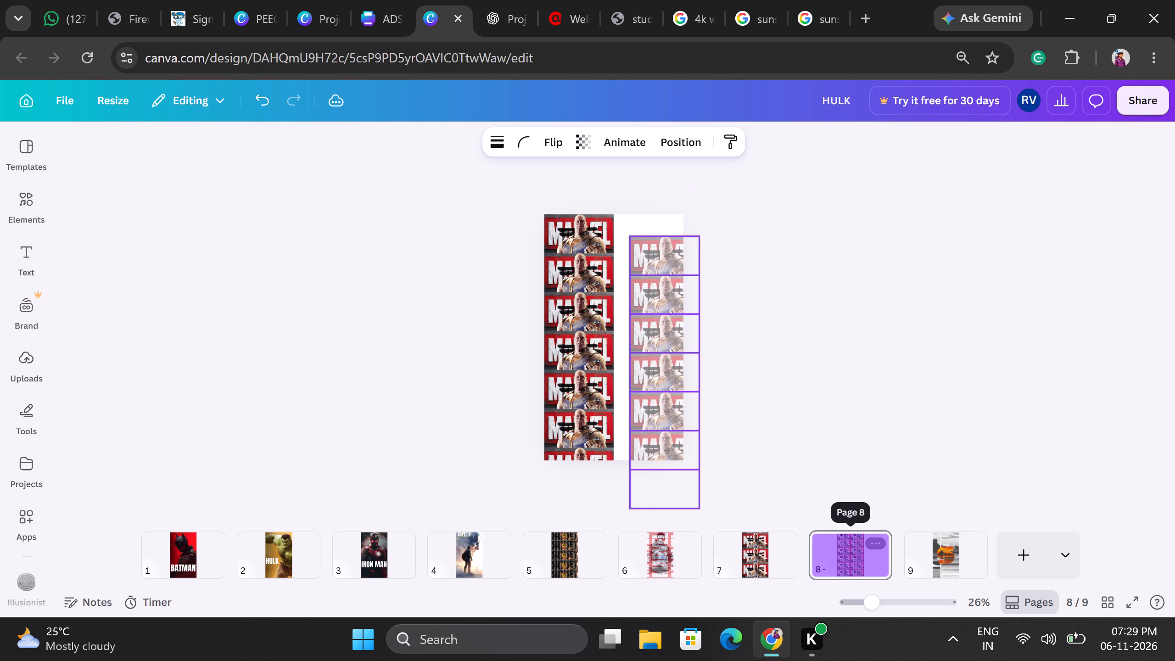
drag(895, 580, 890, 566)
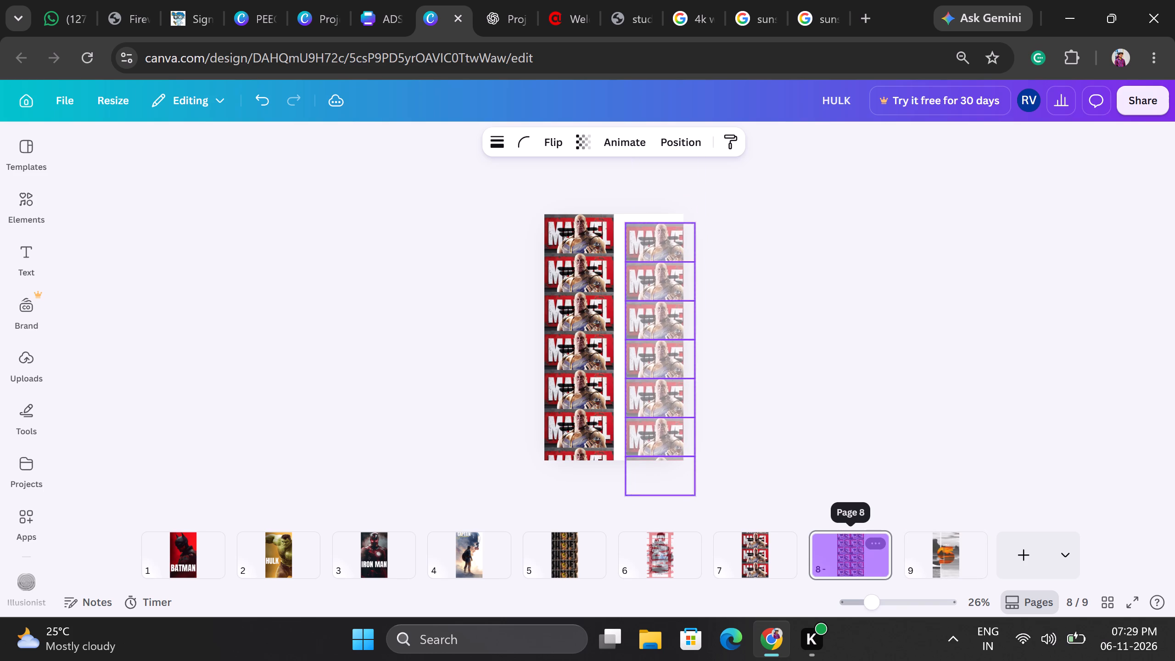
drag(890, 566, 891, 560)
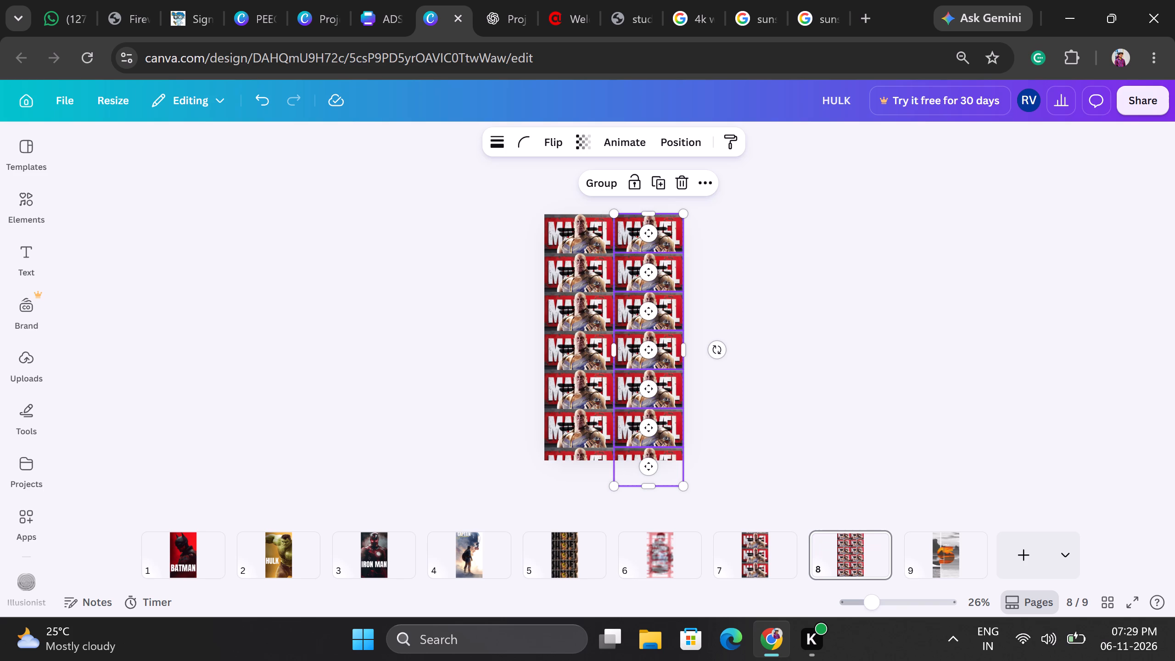
Nudge the whole right column of MARVEL images on page 8 to the right, opening a white gap between the two columns.
click(840, 327)
drag(727, 222, 691, 447)
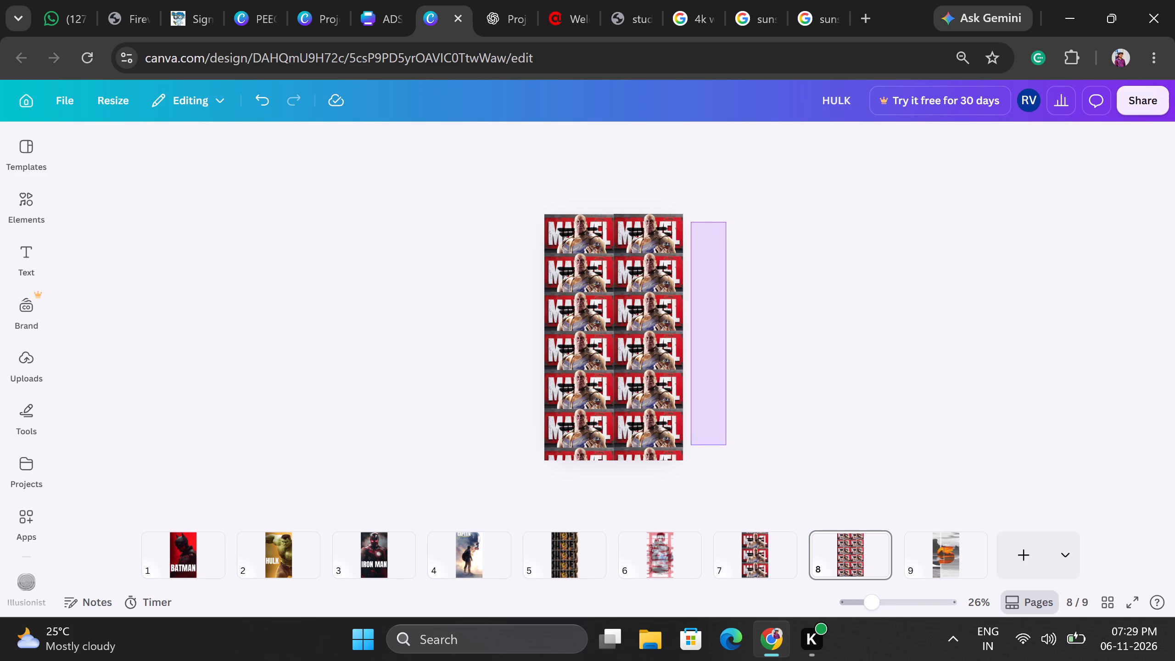
drag(691, 447, 655, 466)
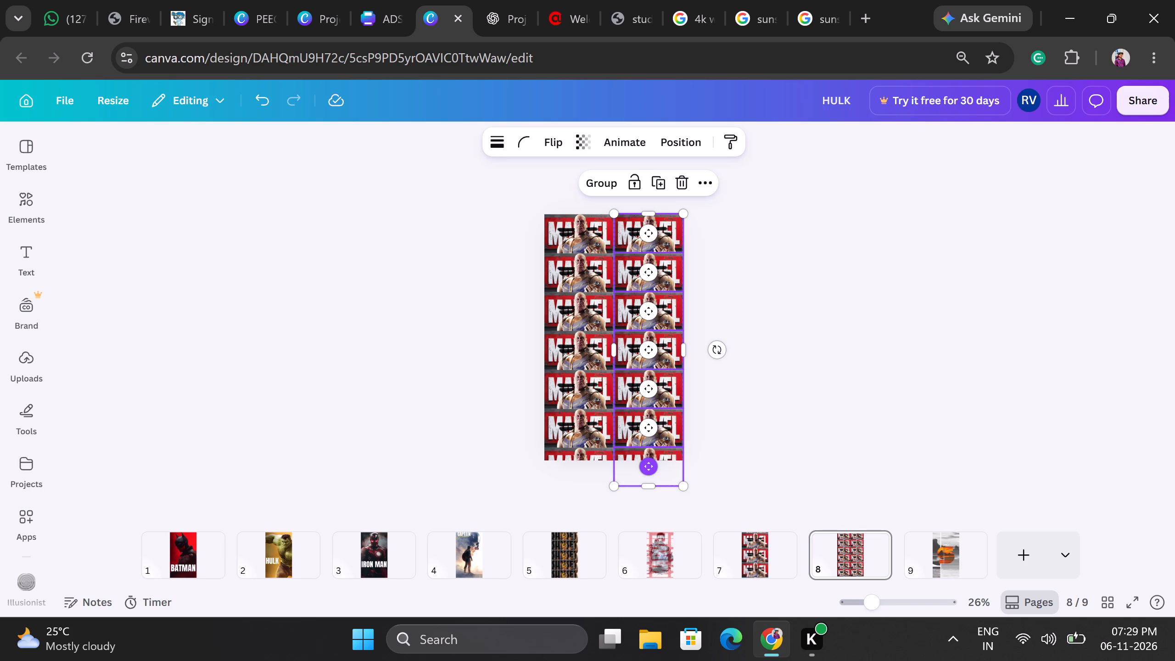
key(Right)
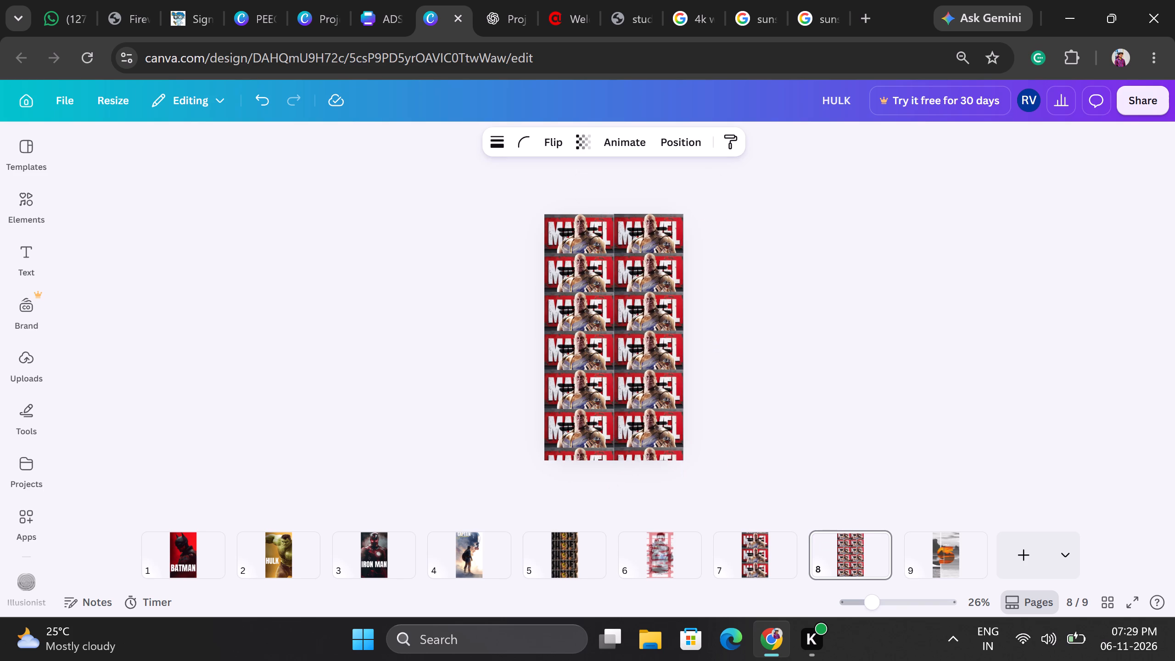
key(Right)
key(Right)
key(Right)
key(Right)
key(Right)
key(Right)
key(Right)
key(Right)
key(Right)
key(Right)
key(Right)
key(Right)
key(Right)
key(Right)
key(Right)
key(Right)
key(Right)
key(Right)
key(Right)
key(Right)
key(Right)
key(Right)
key(Right)
key(Right)
key(Right)
key(Right)
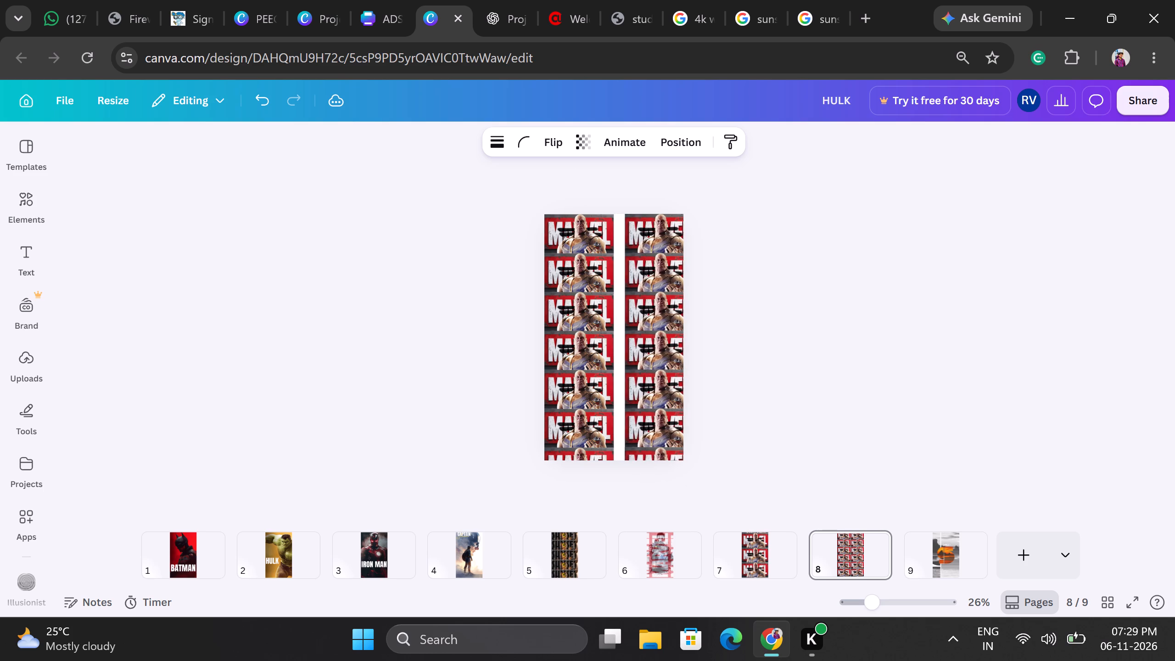
key(Right)
key(Right)
key(Right)
key(Right)
key(Right)
key(Right)
key(Right)
key(Right)
key(Right)
key(Right)
key(Right)
key(Right)
key(Right)
key(Right)
key(Right)
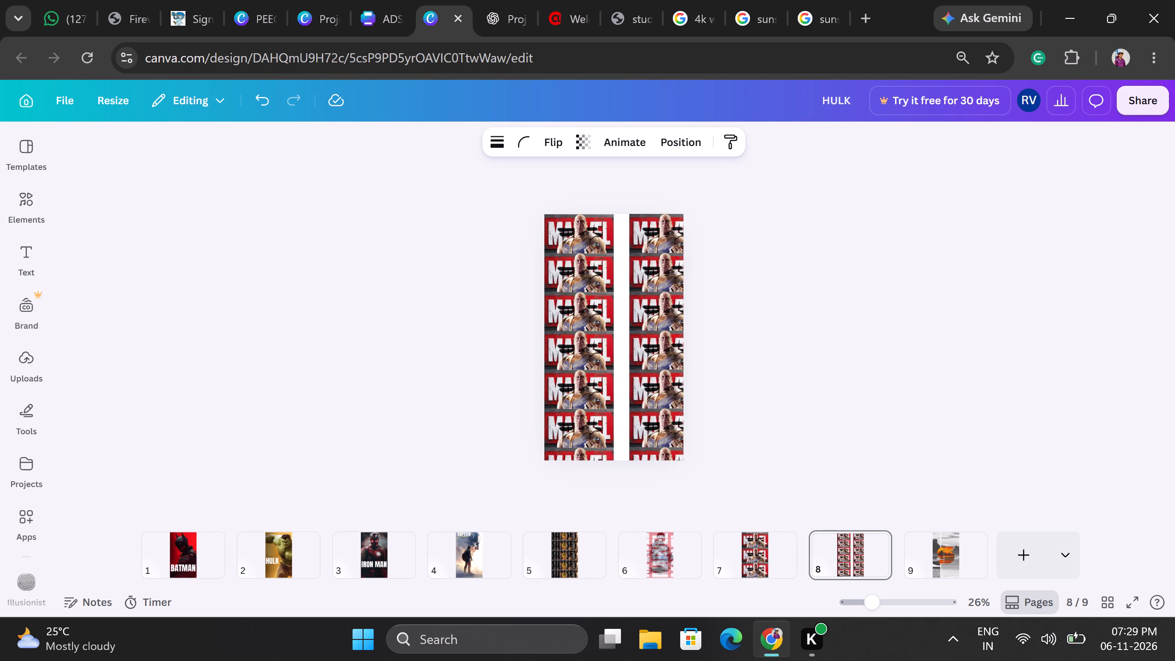
Nudge the whole left column of MARVEL images on page 8 to the left, widening the white gap between the columns.
drag(540, 212, 568, 480)
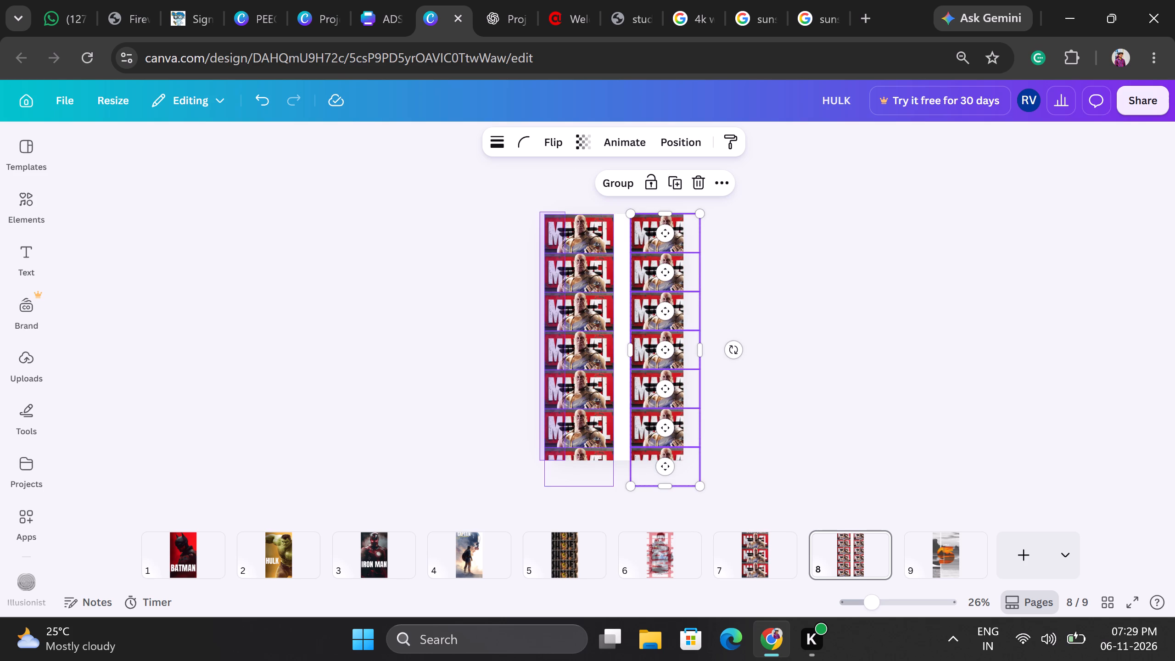
drag(568, 480, 581, 473)
key(Left)
key(Left)
key(Left)
key(Left)
key(Left)
key(Left)
key(Left)
key(Left)
key(Left)
key(Left)
key(Left)
key(Left)
key(Left)
key(Left)
key(Left)
key(Left)
key(Left)
key(Left)
key(Left)
key(Left)
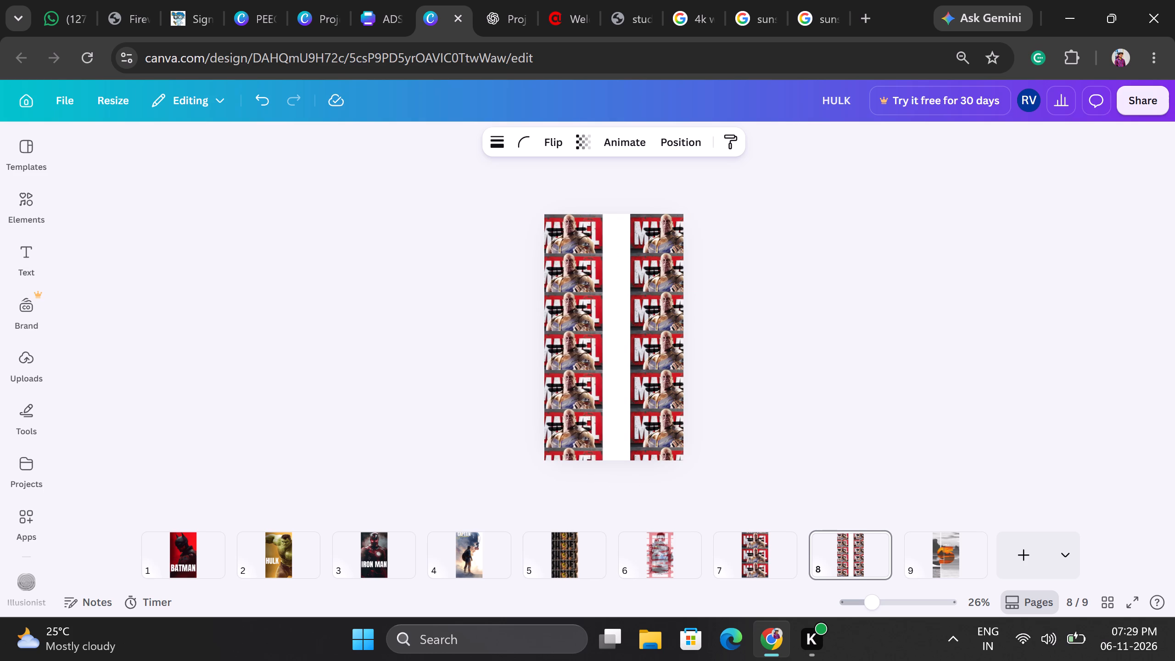
Nudge both columns of MARVEL images on page 8 slightly left together so the white gap sits nearer the page centre.
drag(745, 191, 586, 389)
click(586, 389)
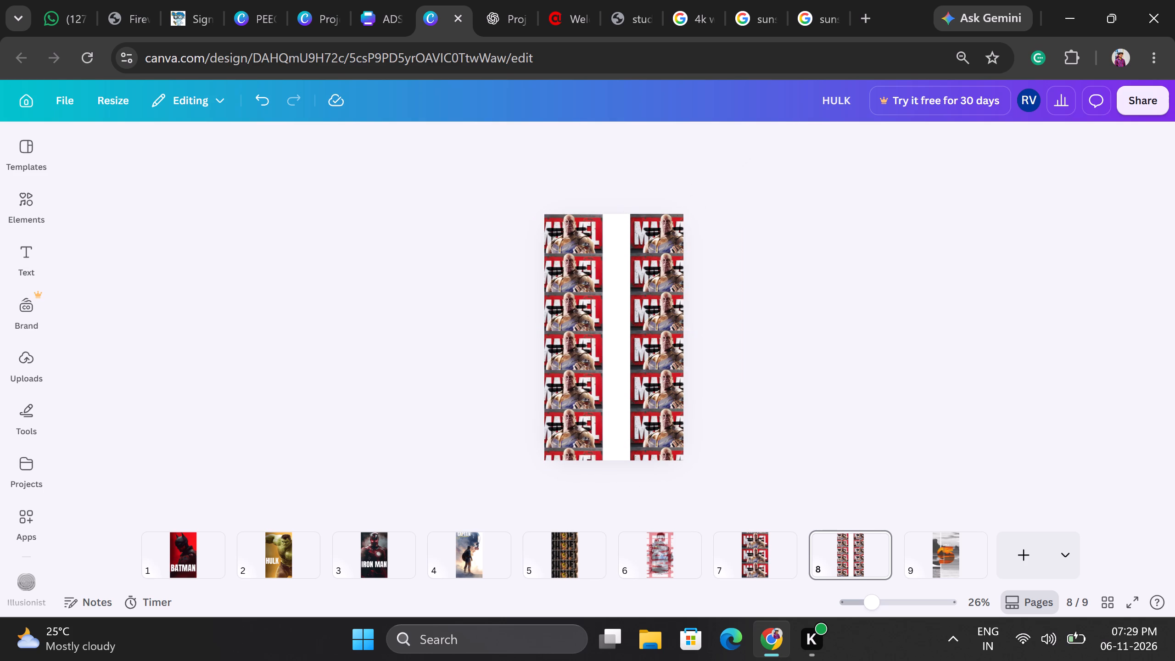
drag(757, 230, 509, 480)
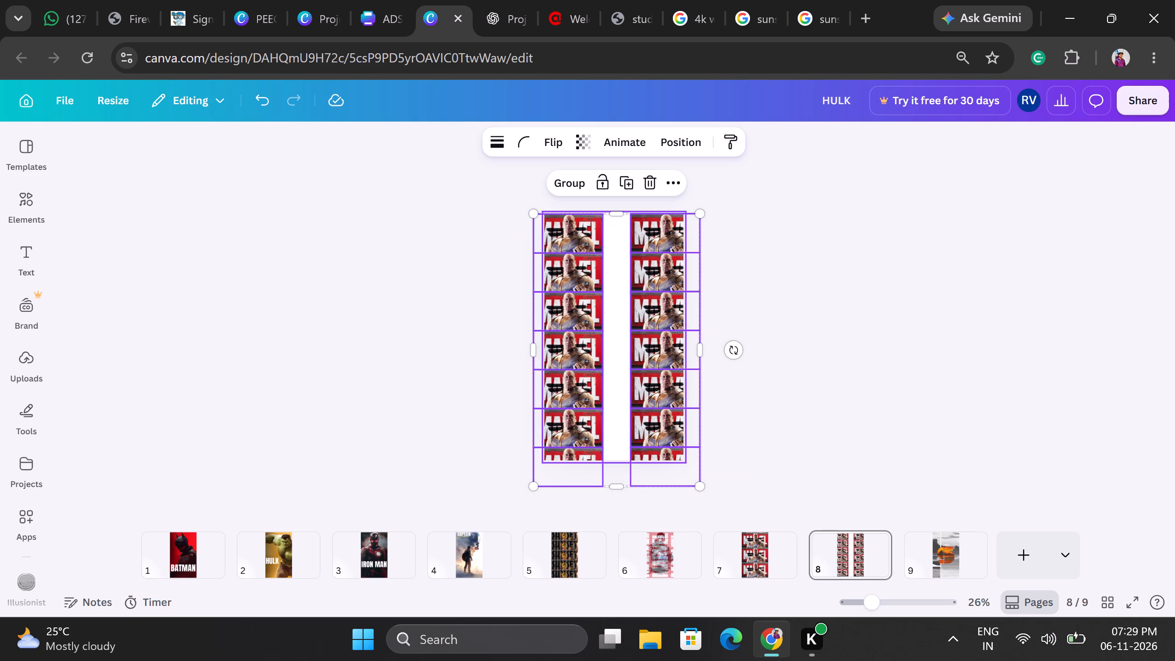
key(Left)
key(Left)
key(Left)
key(Left)
key(Left)
key(Left)
key(Left)
key(Left)
key(Left)
key(Left)
key(Left)
key(Left)
key(Left)
key(Left)
key(Left)
key(Left)
key(Left)
key(Left)
key(Left)
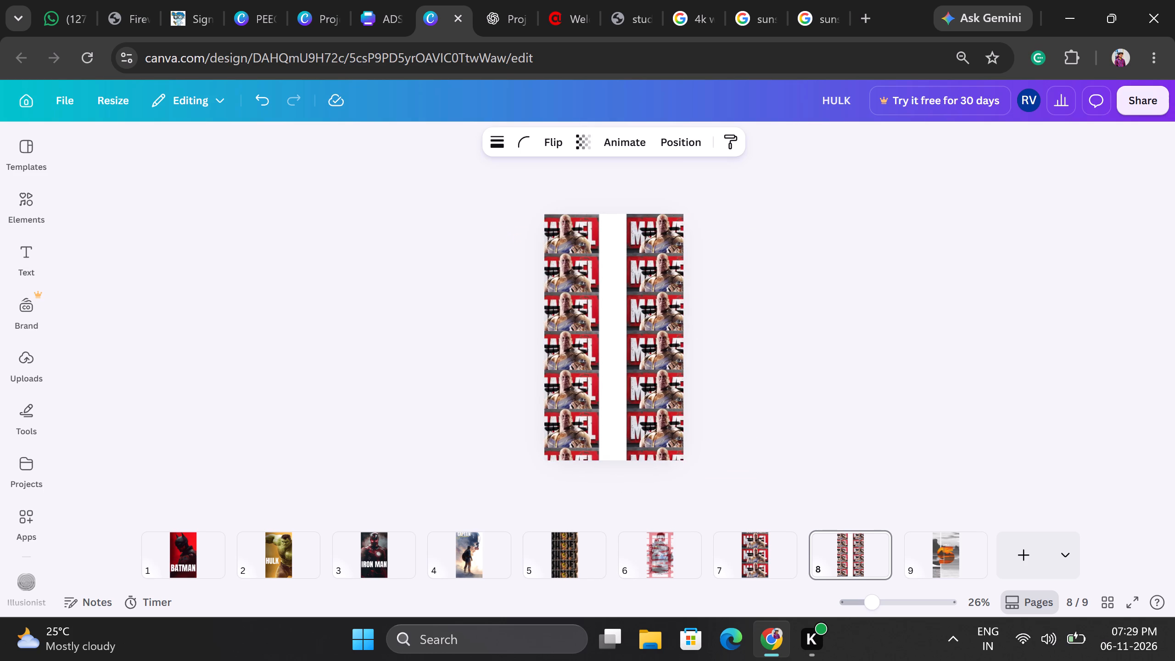
key(Left)
key(Right)
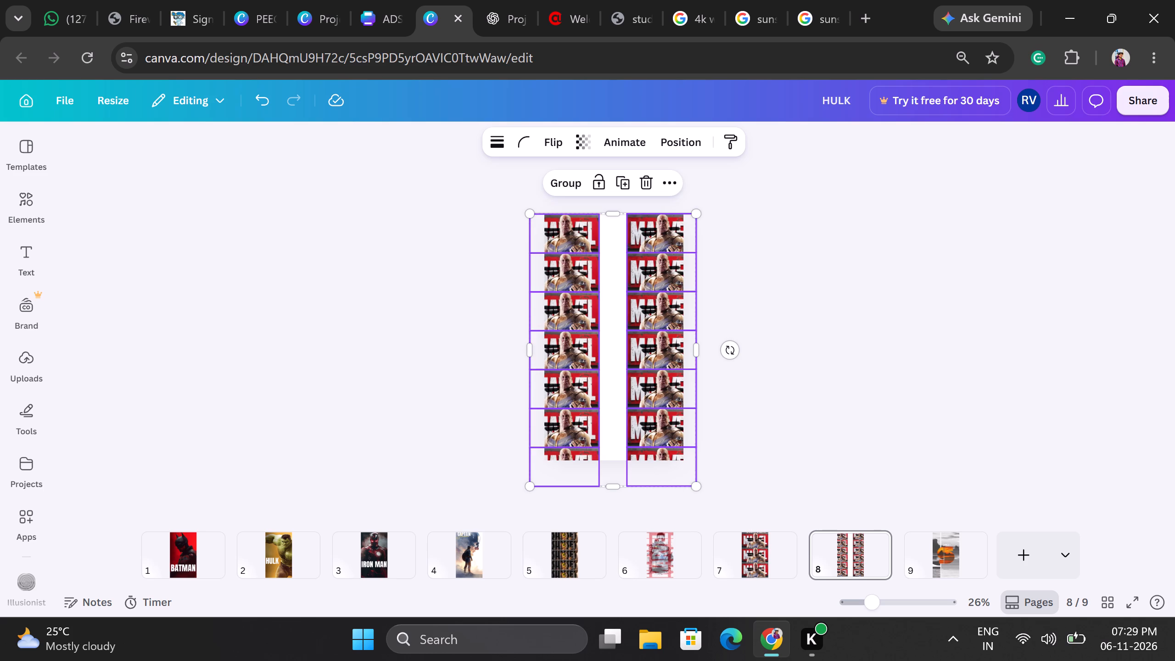
click(855, 310)
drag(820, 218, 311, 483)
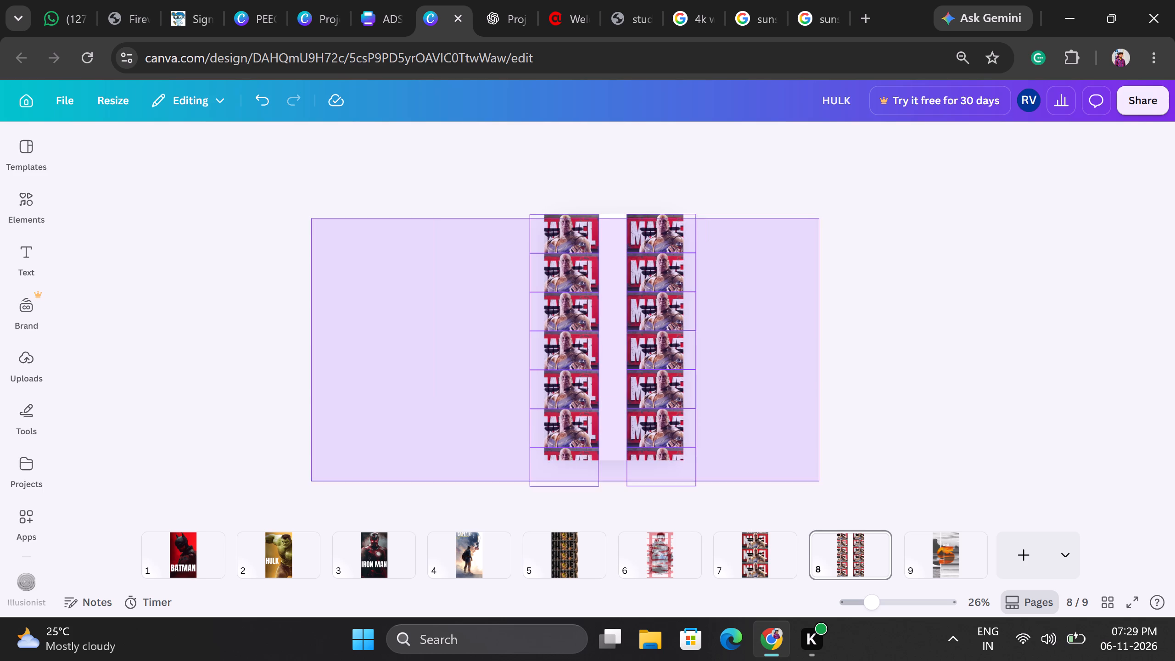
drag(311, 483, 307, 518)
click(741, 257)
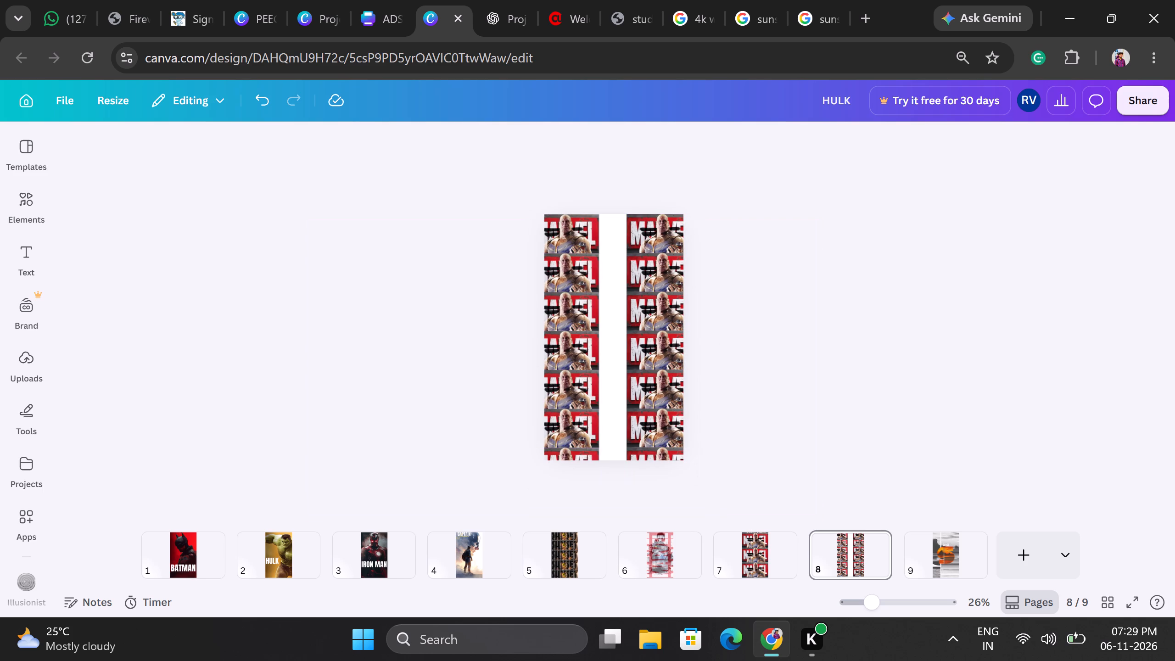
Set the transparency of both MARVEL images in the second row to 40.
drag(741, 257, 338, 291)
click(573, 147)
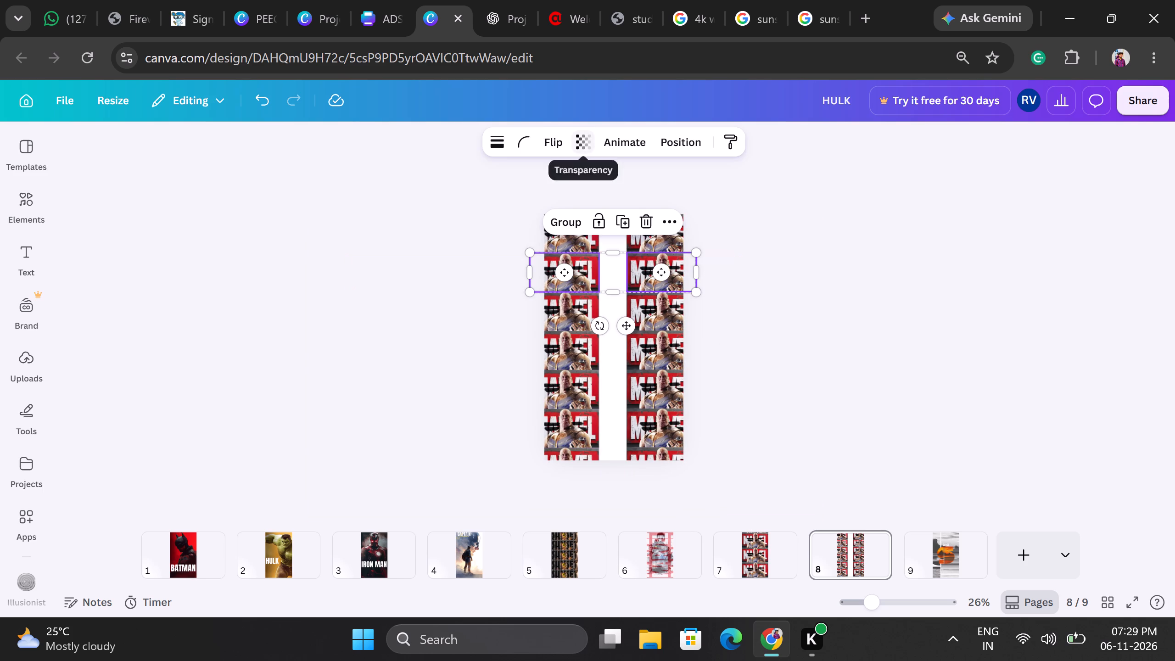
click(552, 197)
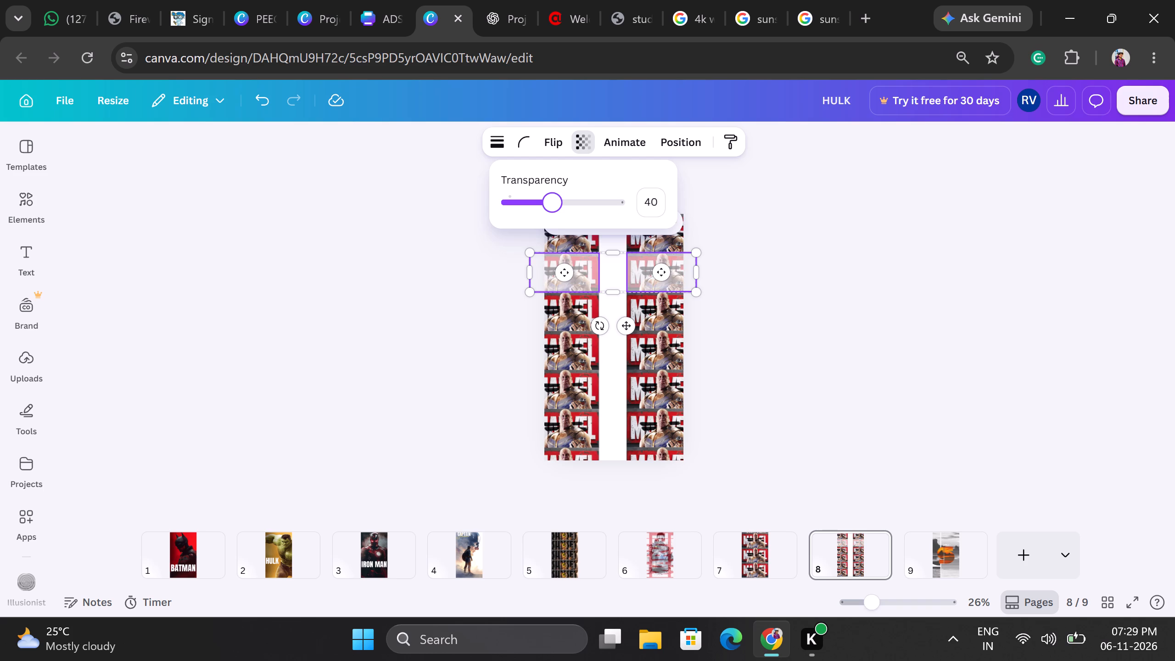
Set the transparency of both MARVEL images in the fourth row to 37.
drag(706, 358, 531, 360)
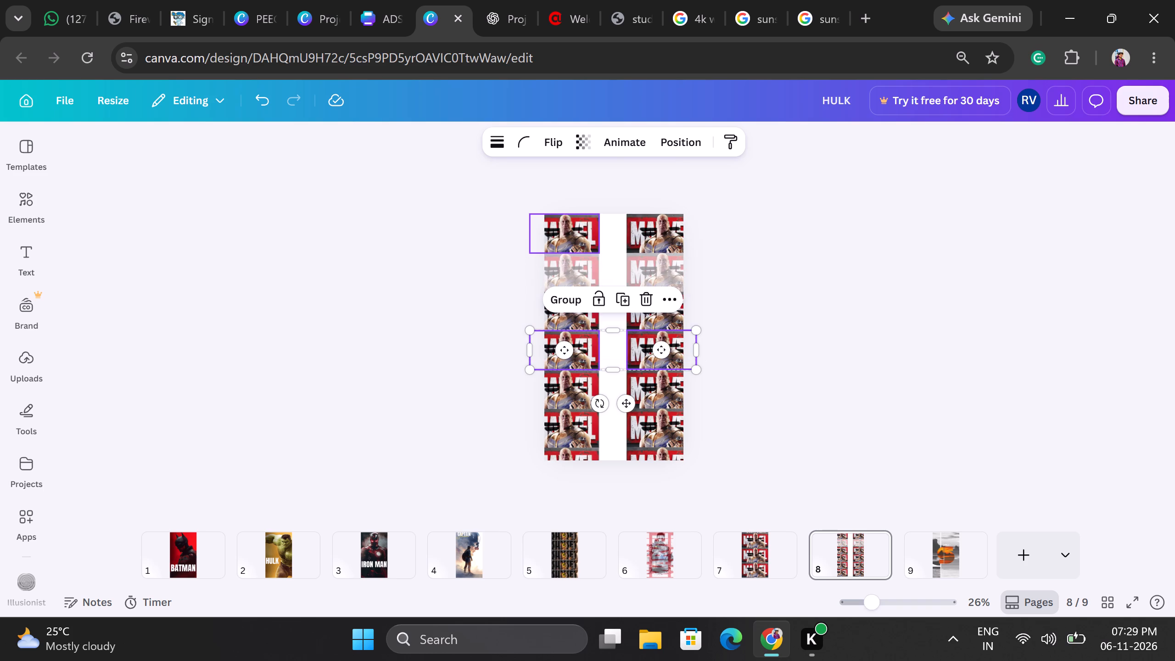
click(583, 147)
click(548, 198)
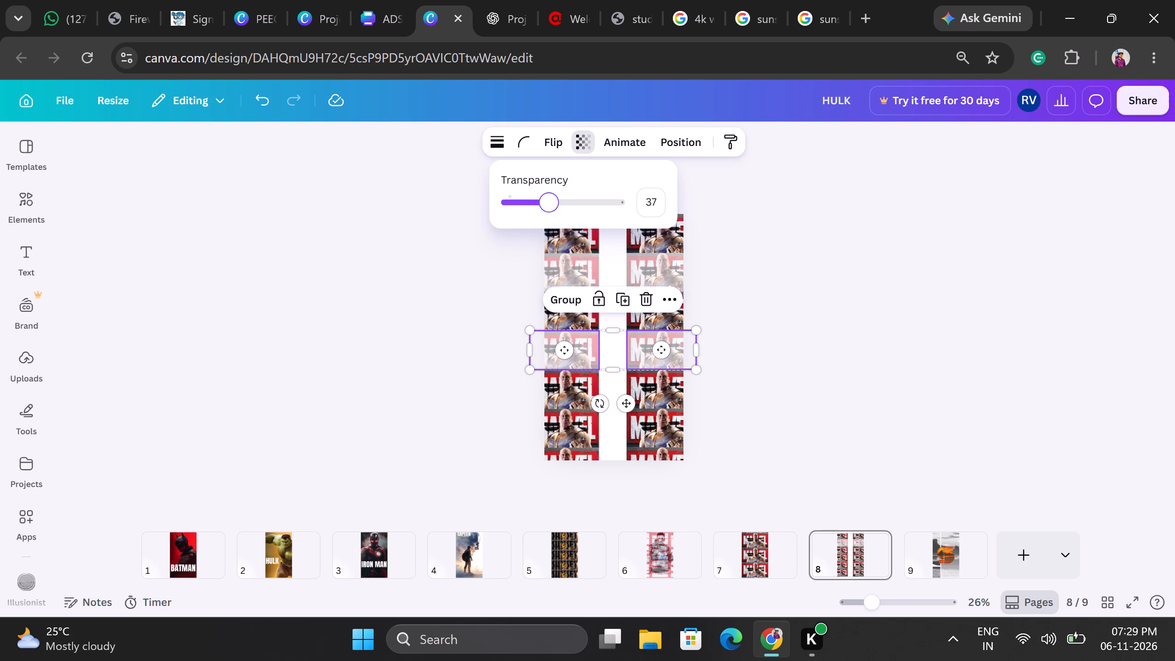
Set the transparency of both MARVEL images in the sixth row to 42.
drag(701, 418, 407, 447)
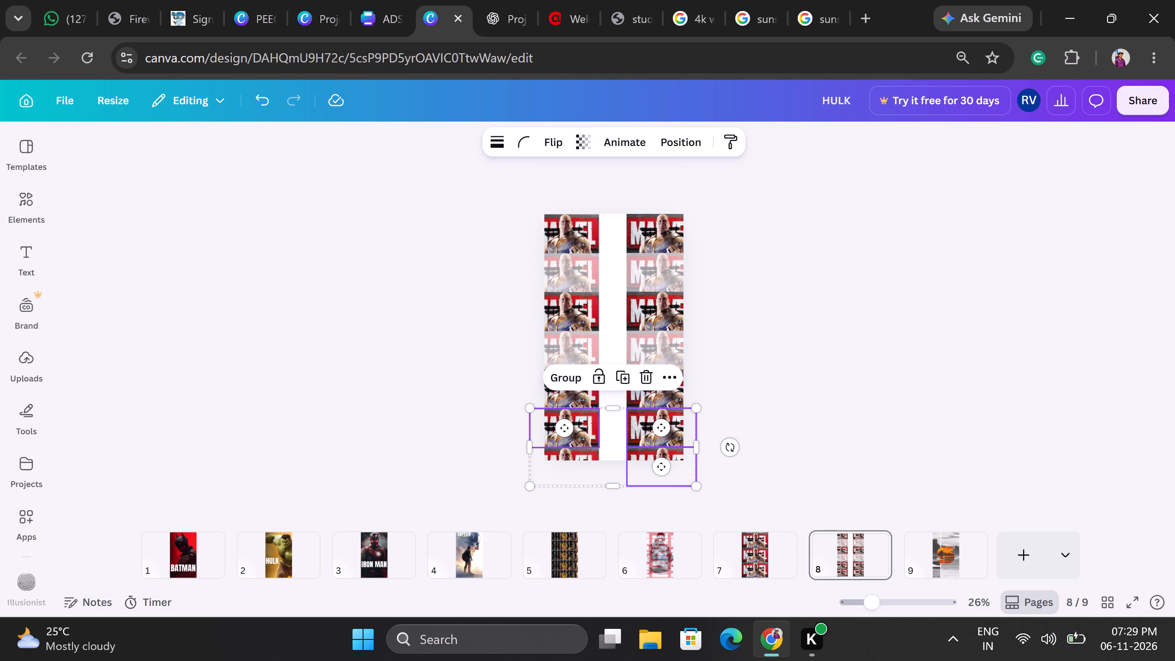
click(817, 451)
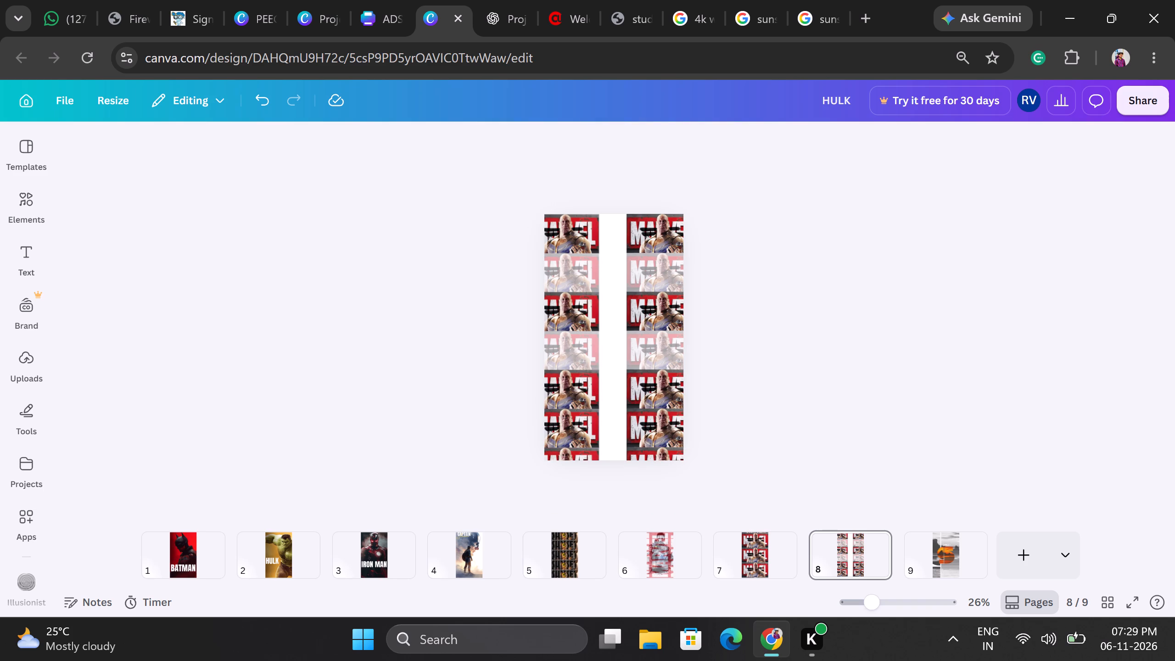
drag(710, 431, 528, 430)
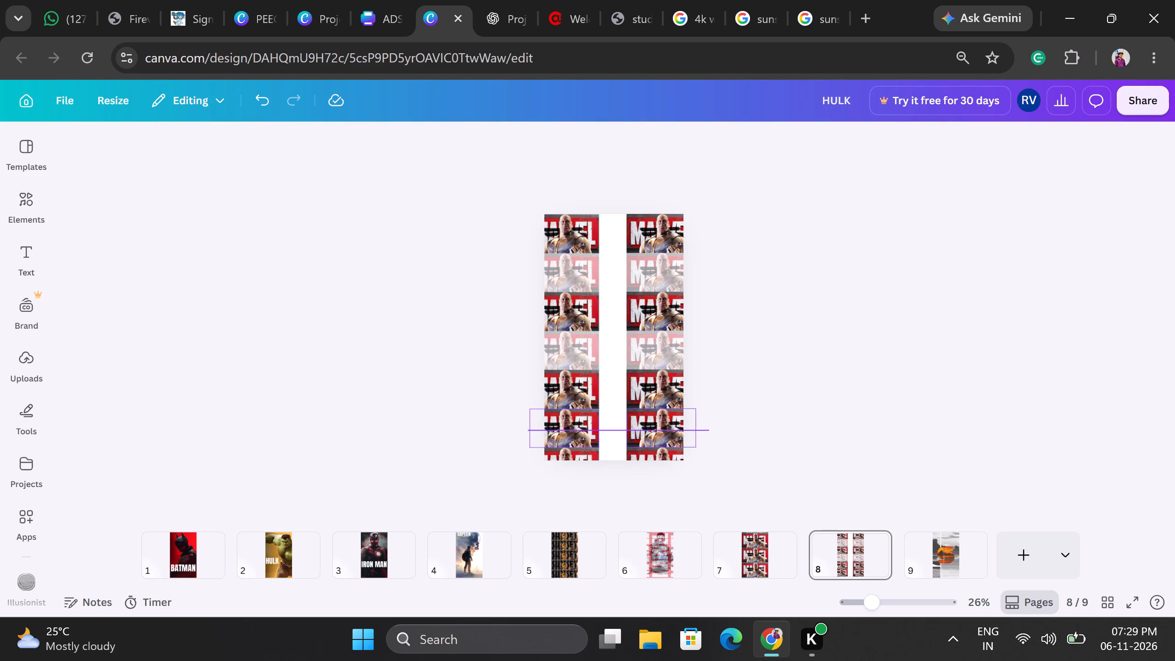
drag(528, 430, 526, 430)
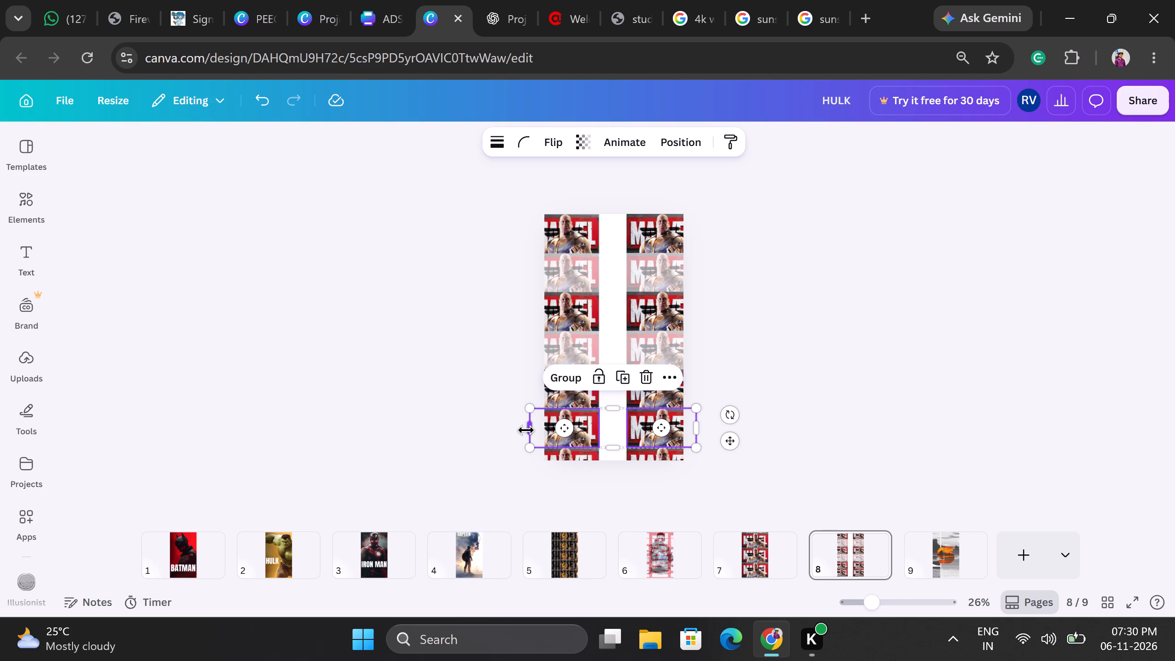
click(590, 146)
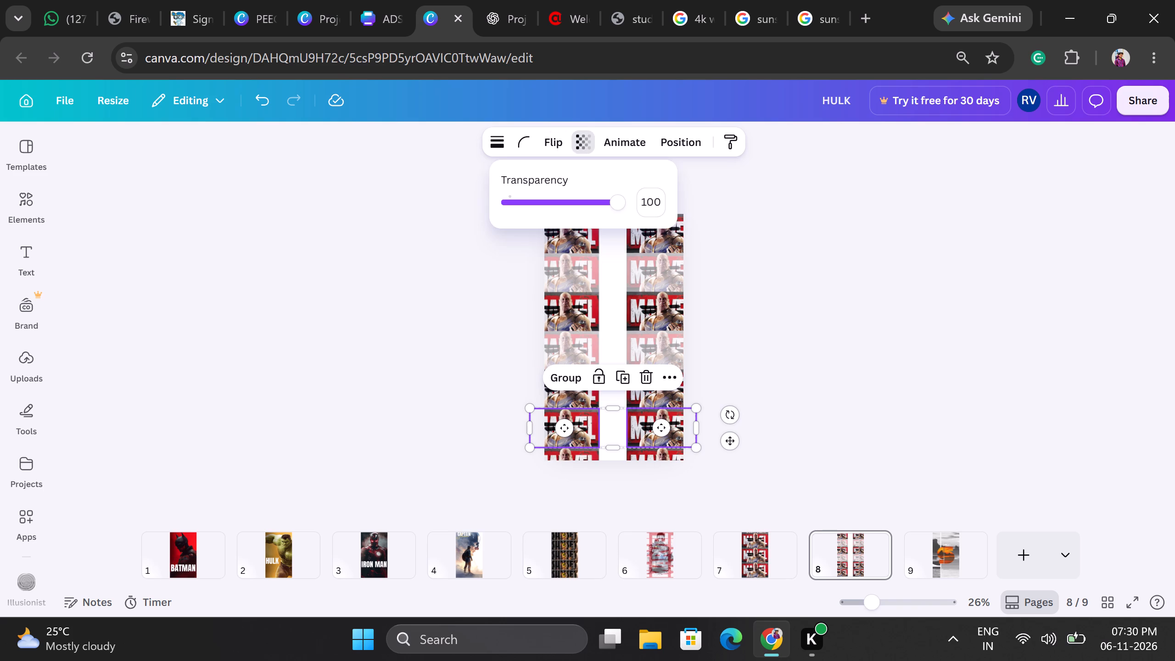
click(554, 199)
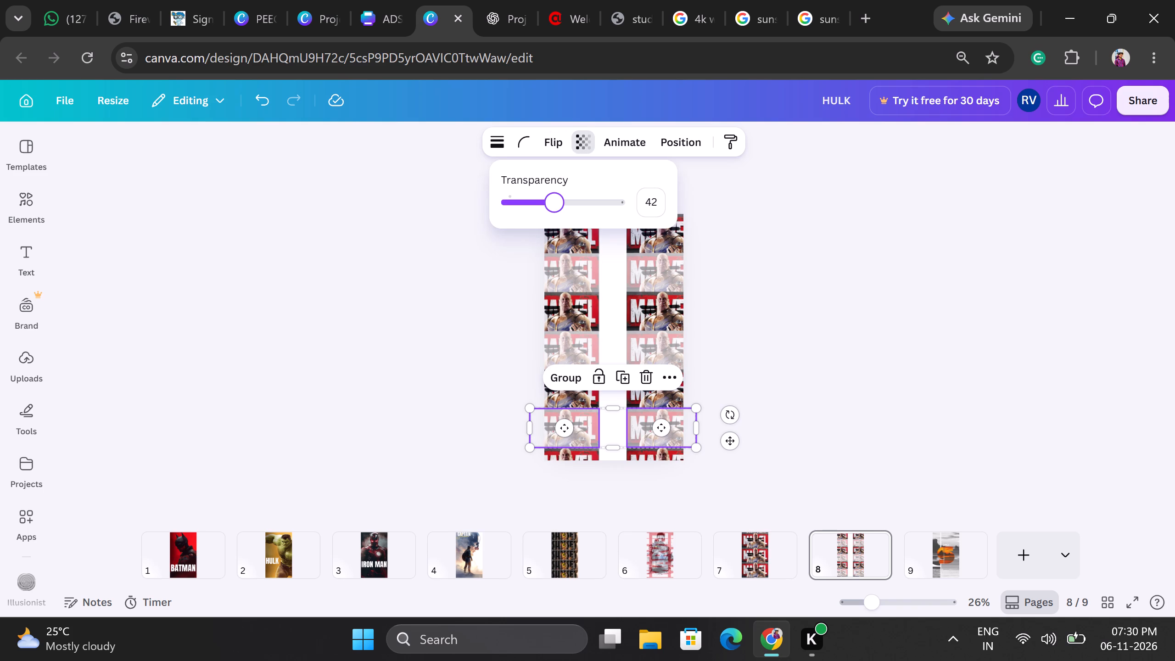
click(721, 320)
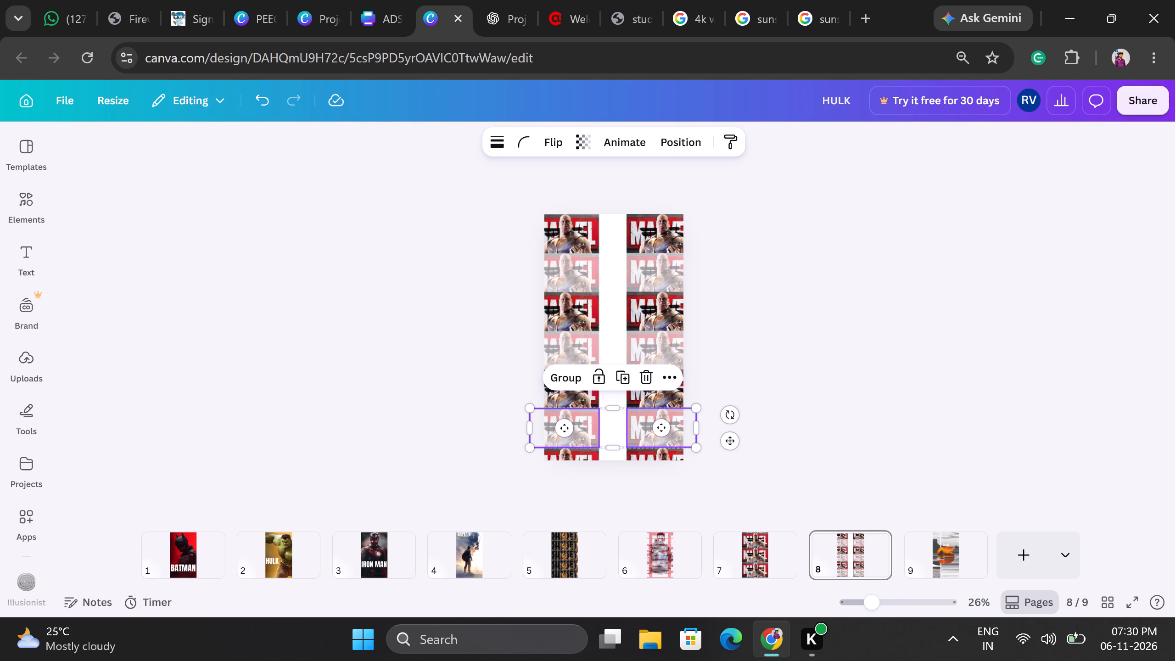
click(721, 320)
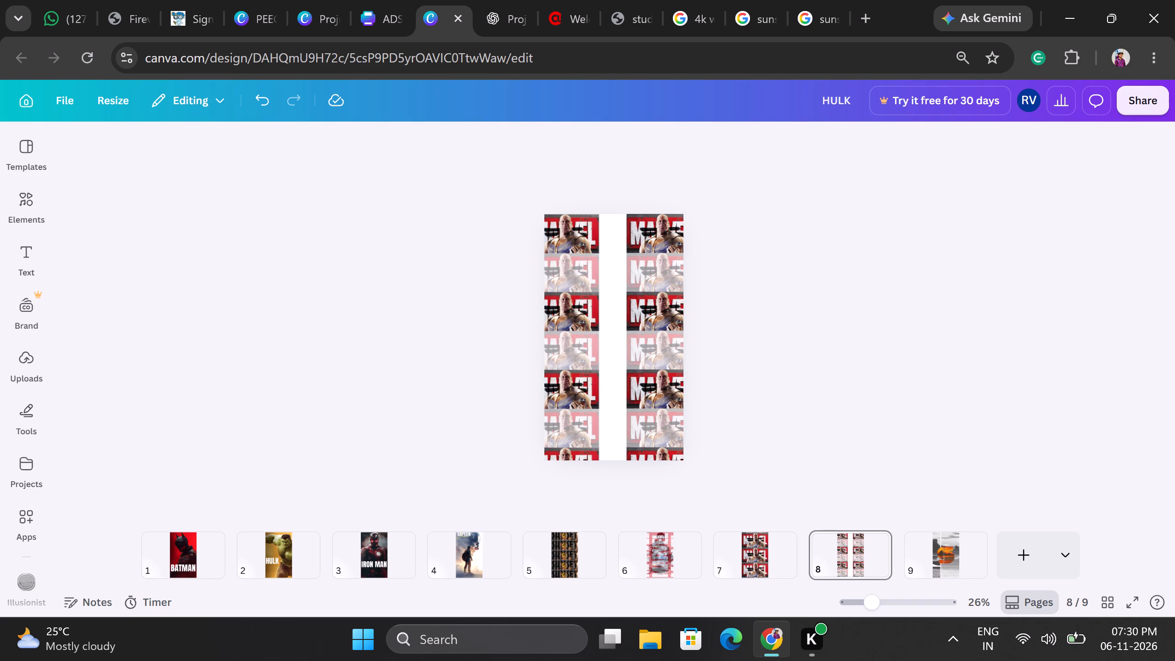
Nudge the entire MARVEL image grid on page 8 upward so the top row is partly cropped and more of the bottom row shows.
drag(521, 240, 752, 440)
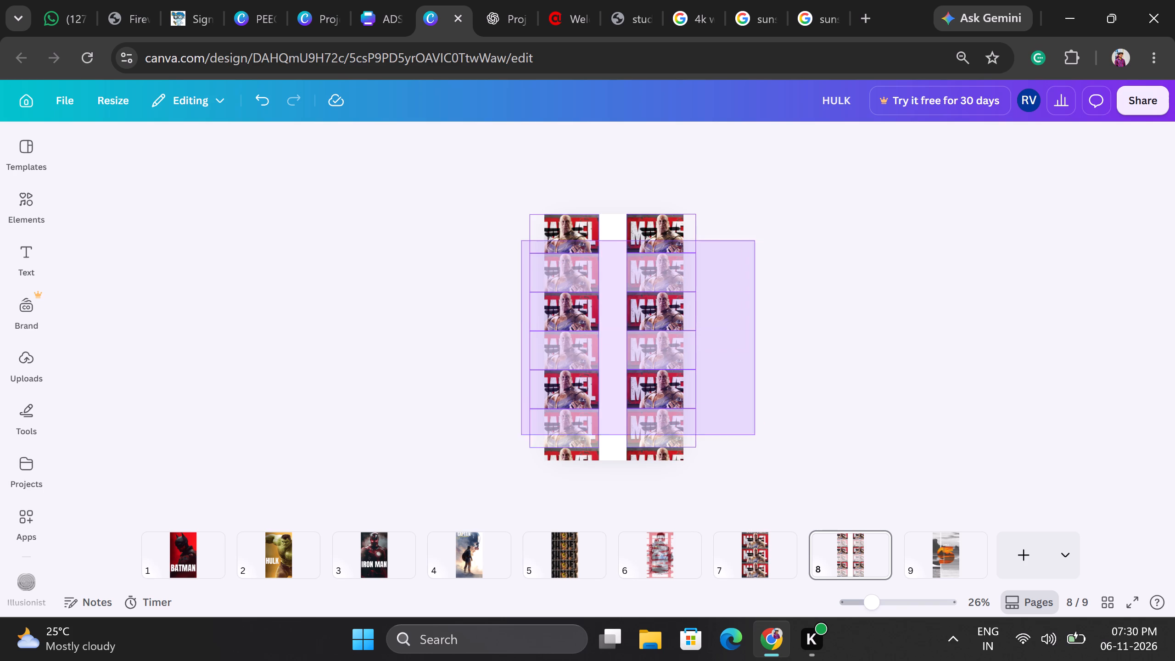
drag(752, 440, 748, 451)
key(Up)
key(Up)
key(Up)
key(Up)
key(Up)
key(Up)
key(Up)
key(Up)
key(Up)
key(Up)
key(Up)
key(Up)
key(Up)
key(Up)
key(Up)
key(Up)
key(Up)
key(Up)
key(Up)
key(Up)
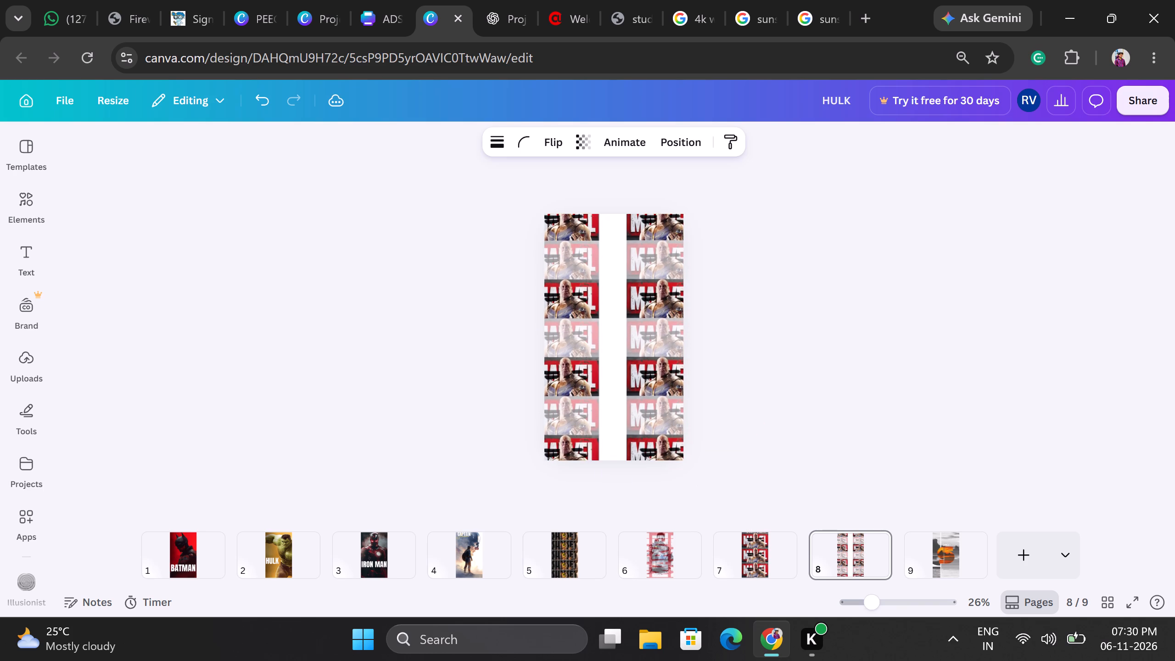
key(Up)
key(Up)
key(Up)
key(Up)
key(Up)
key(Up)
key(Up)
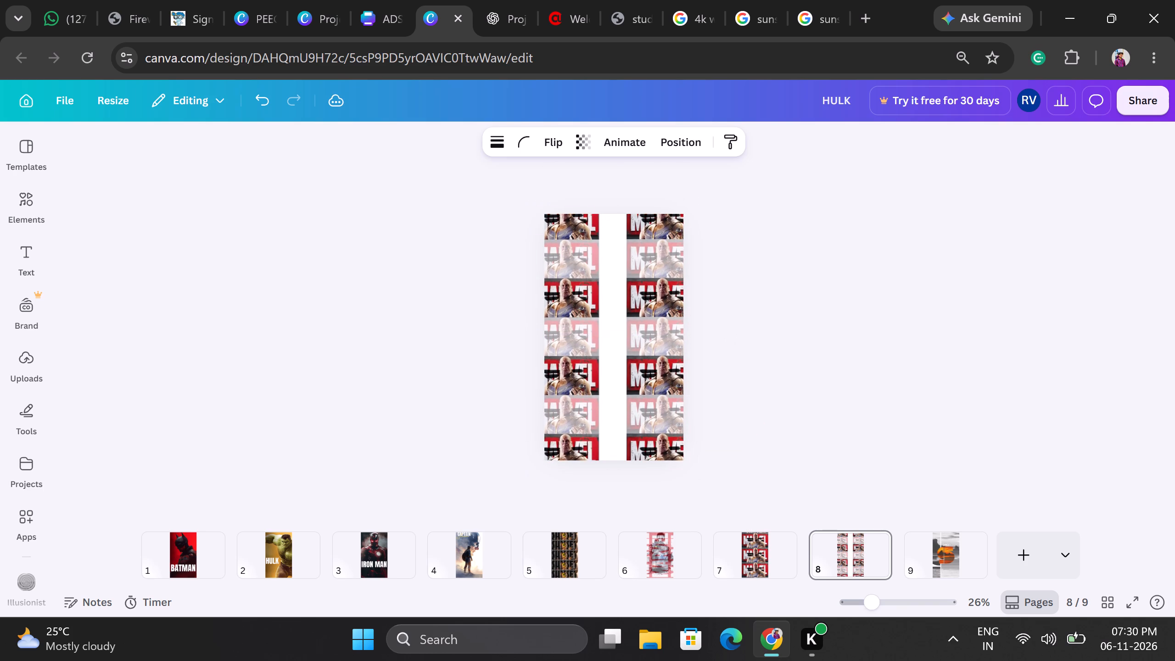
key(Up)
key(Up)
key(Up)
key(Up)
key(Up)
key(Up)
key(Up)
key(Up)
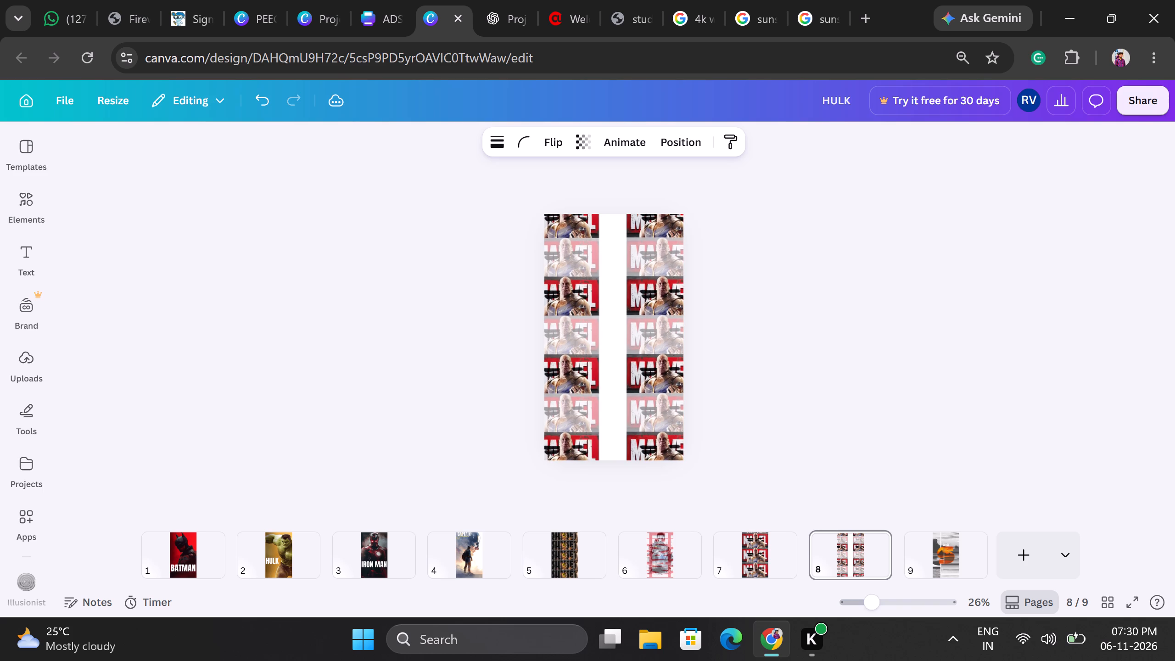
key(Up)
key(Down)
key(Down)
key(Down)
key(Down)
key(Down)
key(Down)
key(Down)
key(Down)
key(Down)
key(Down)
key(Down)
key(Down)
key(Down)
key(Down)
key(Down)
key(Down)
key(Down)
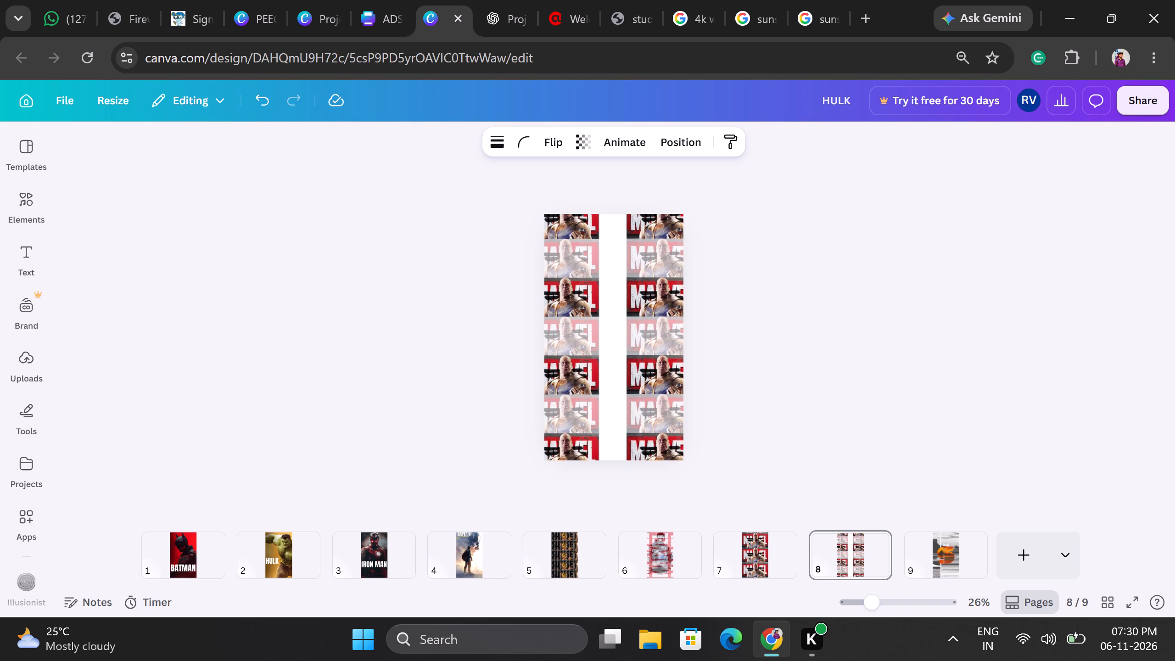
key(Up)
key(Up)
key(Up)
key(Up)
key(Up)
click(748, 451)
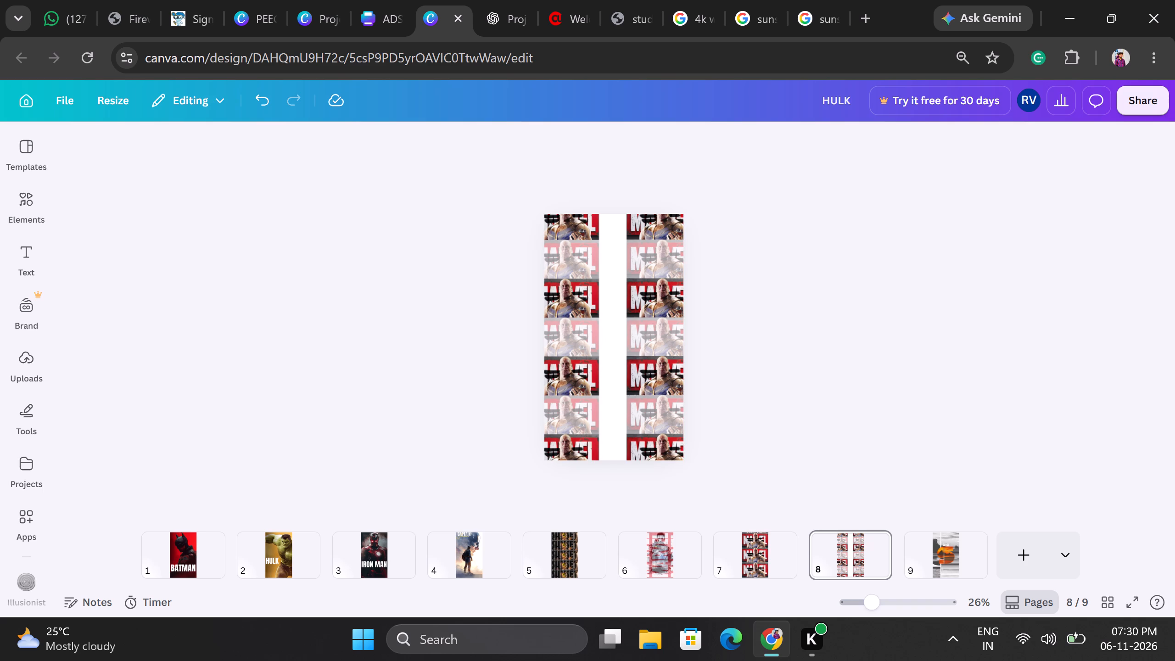
click(761, 433)
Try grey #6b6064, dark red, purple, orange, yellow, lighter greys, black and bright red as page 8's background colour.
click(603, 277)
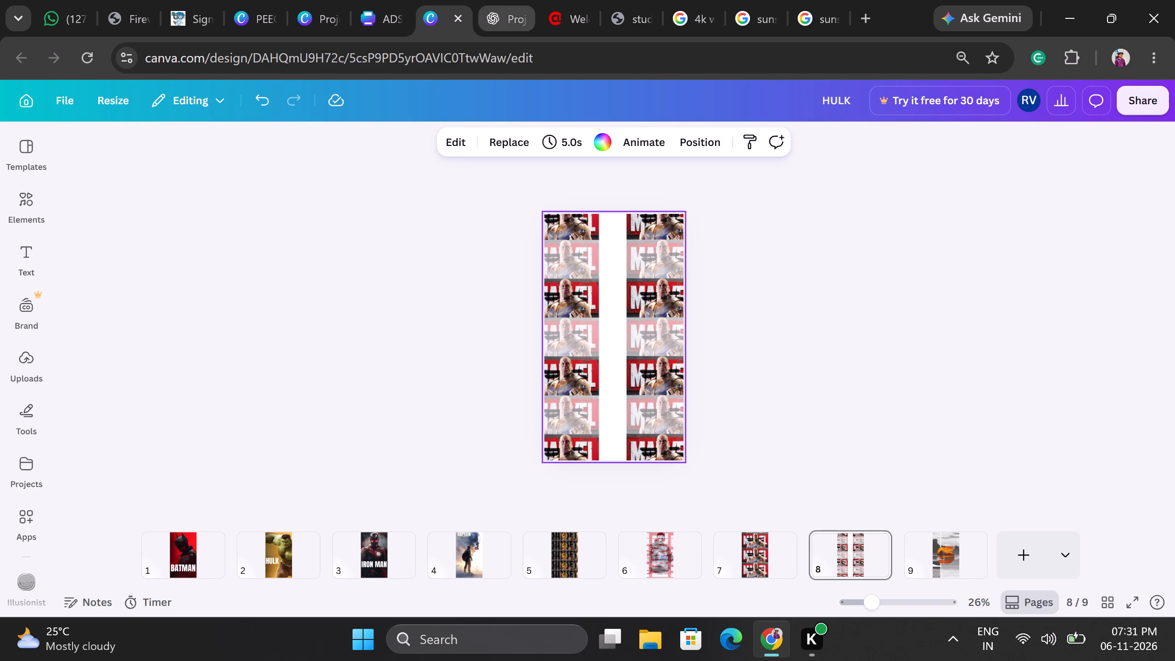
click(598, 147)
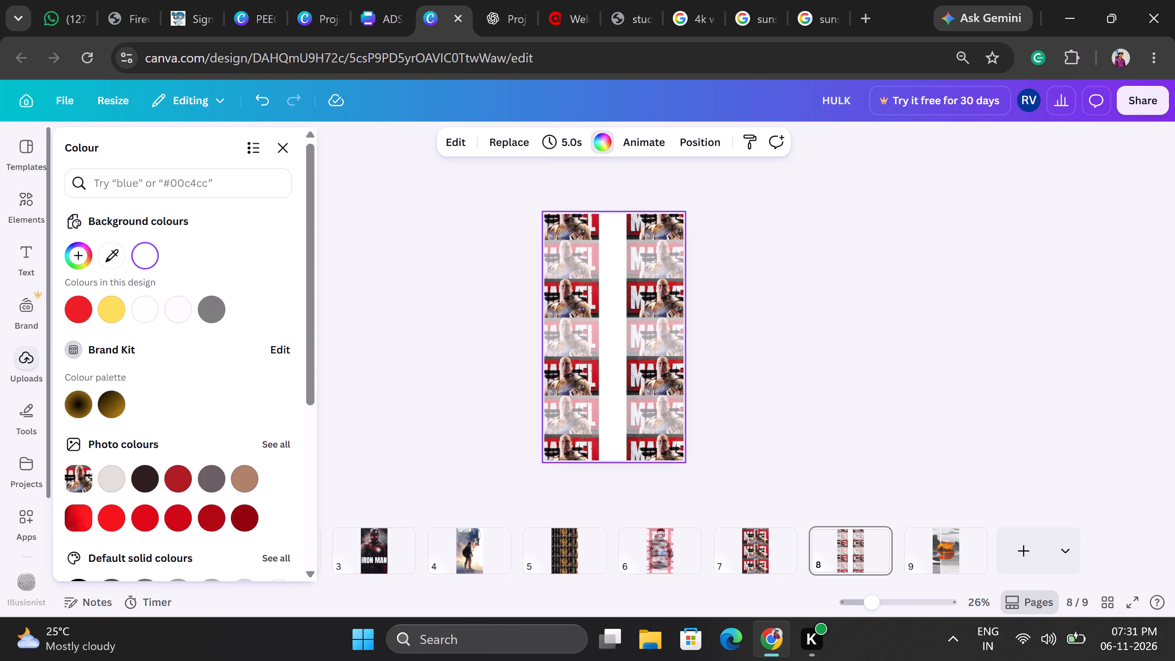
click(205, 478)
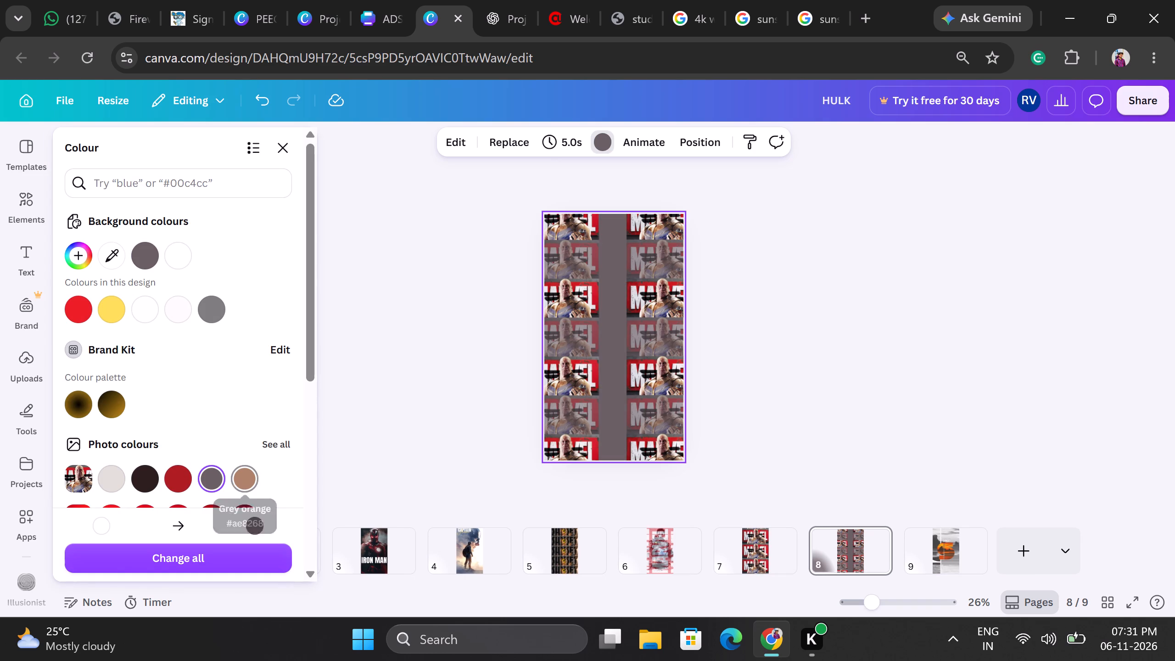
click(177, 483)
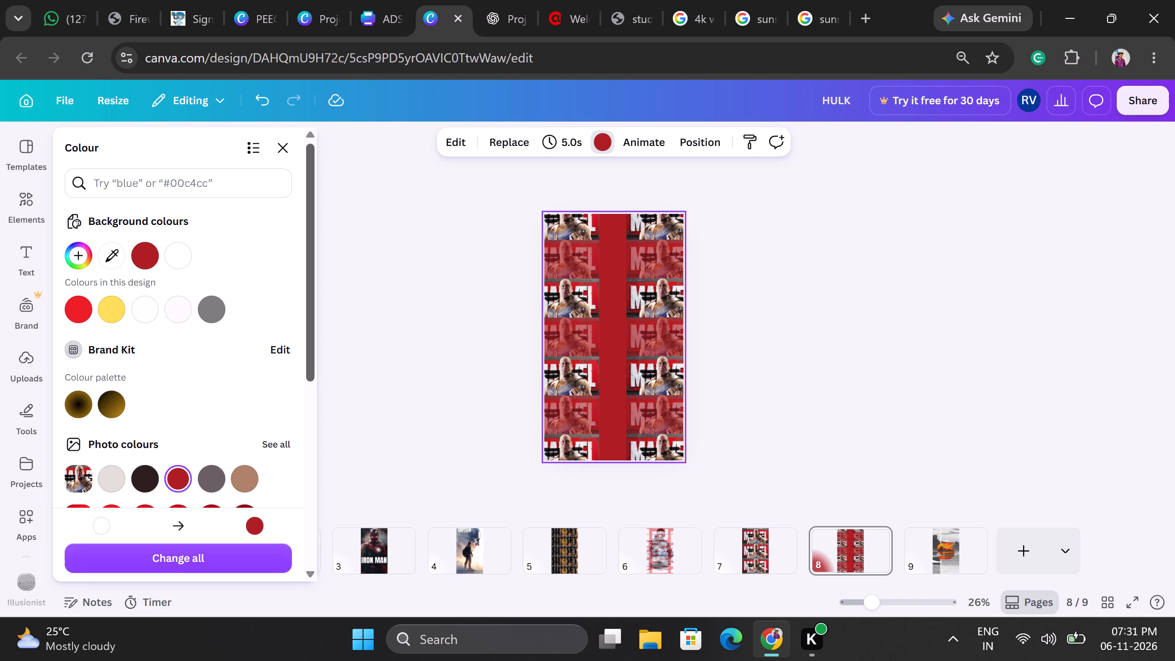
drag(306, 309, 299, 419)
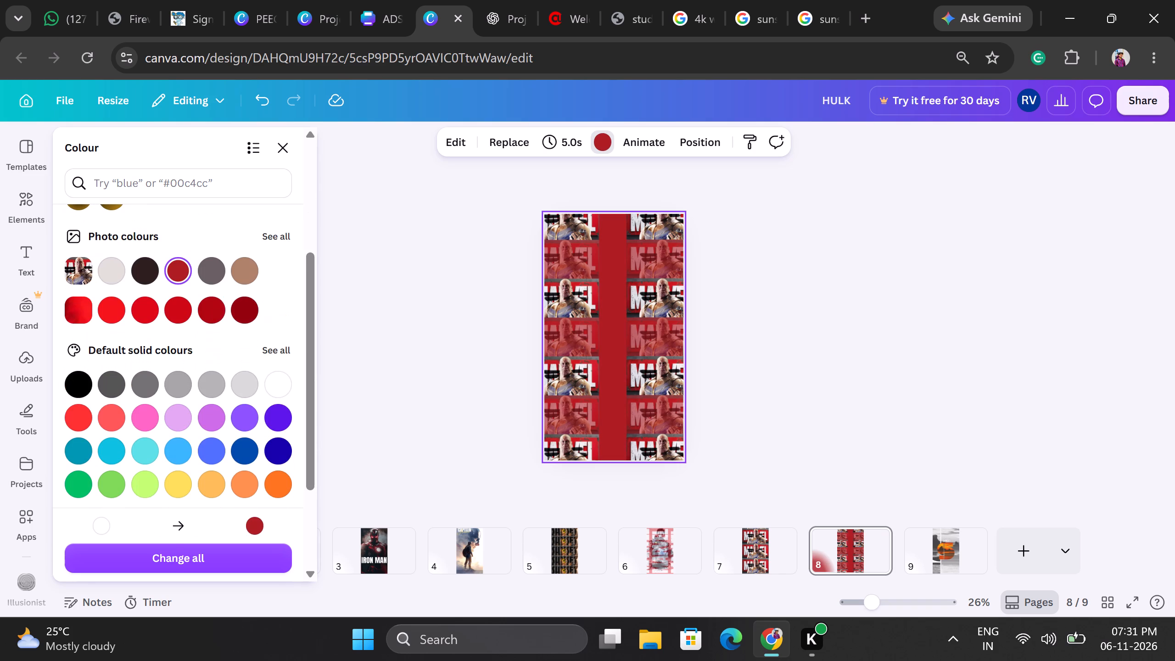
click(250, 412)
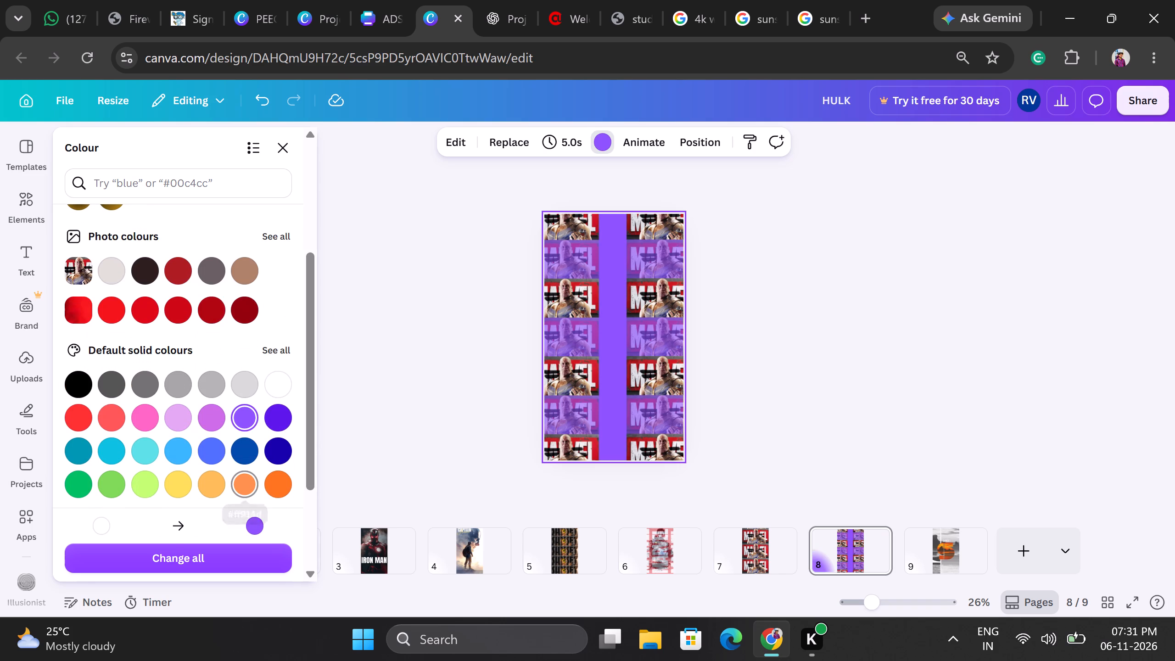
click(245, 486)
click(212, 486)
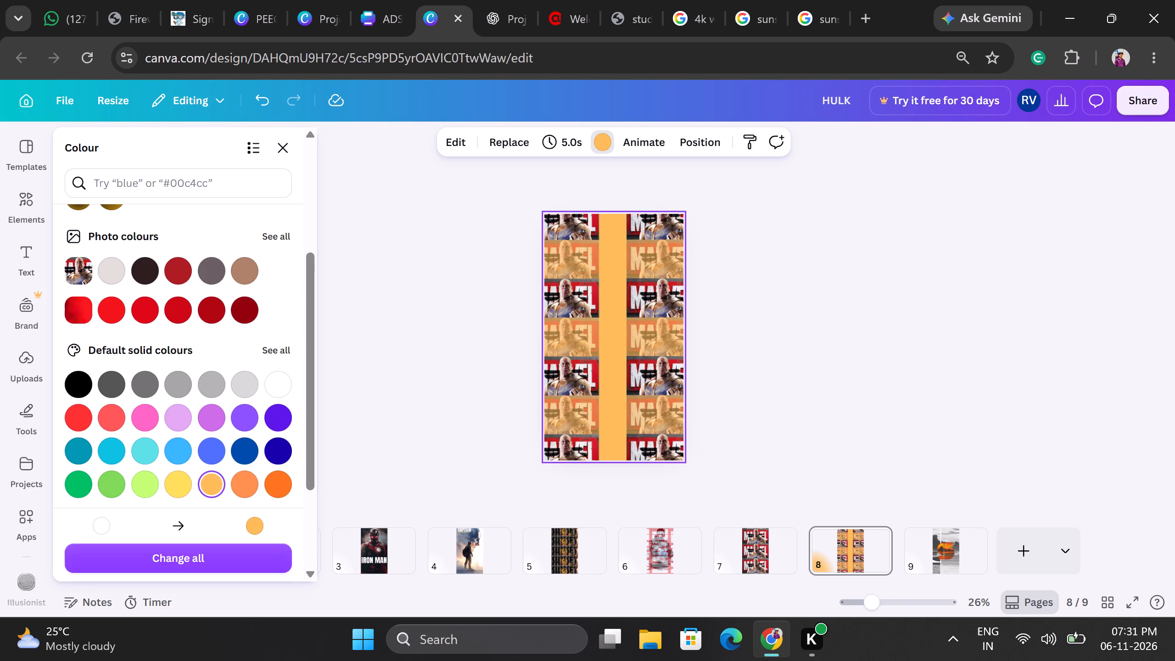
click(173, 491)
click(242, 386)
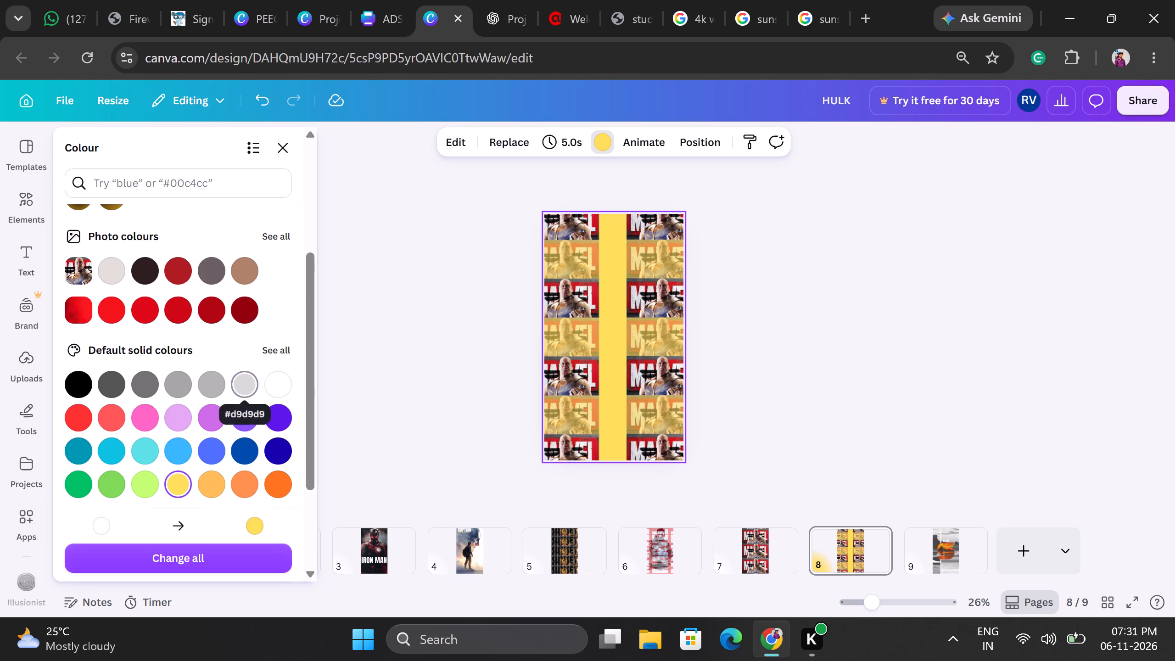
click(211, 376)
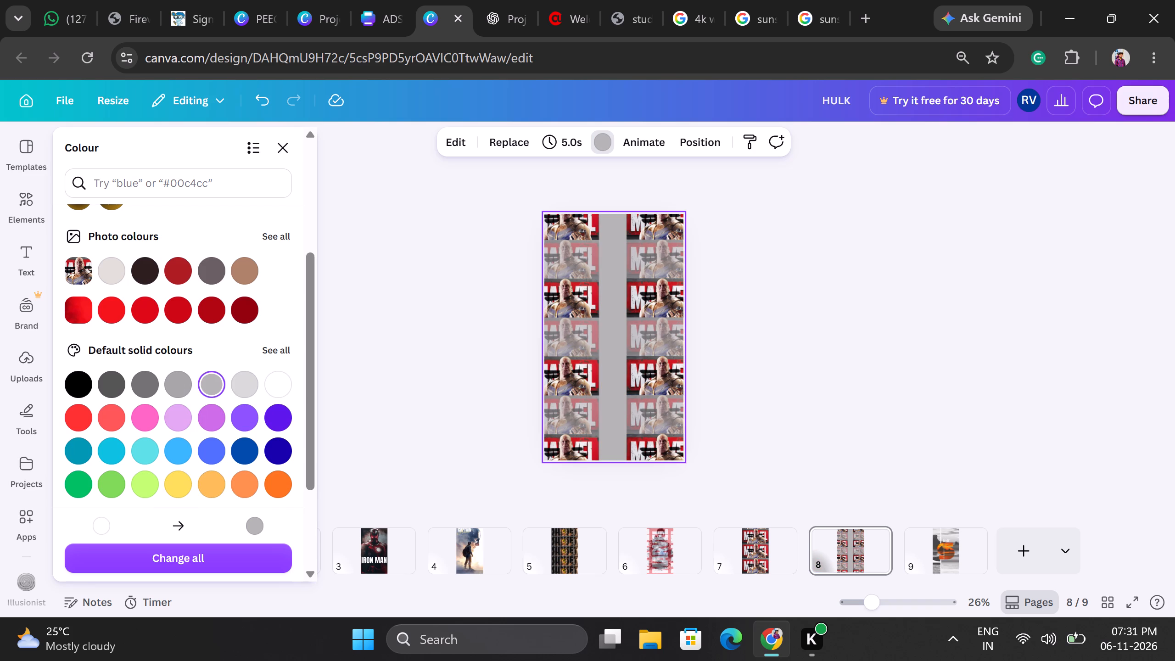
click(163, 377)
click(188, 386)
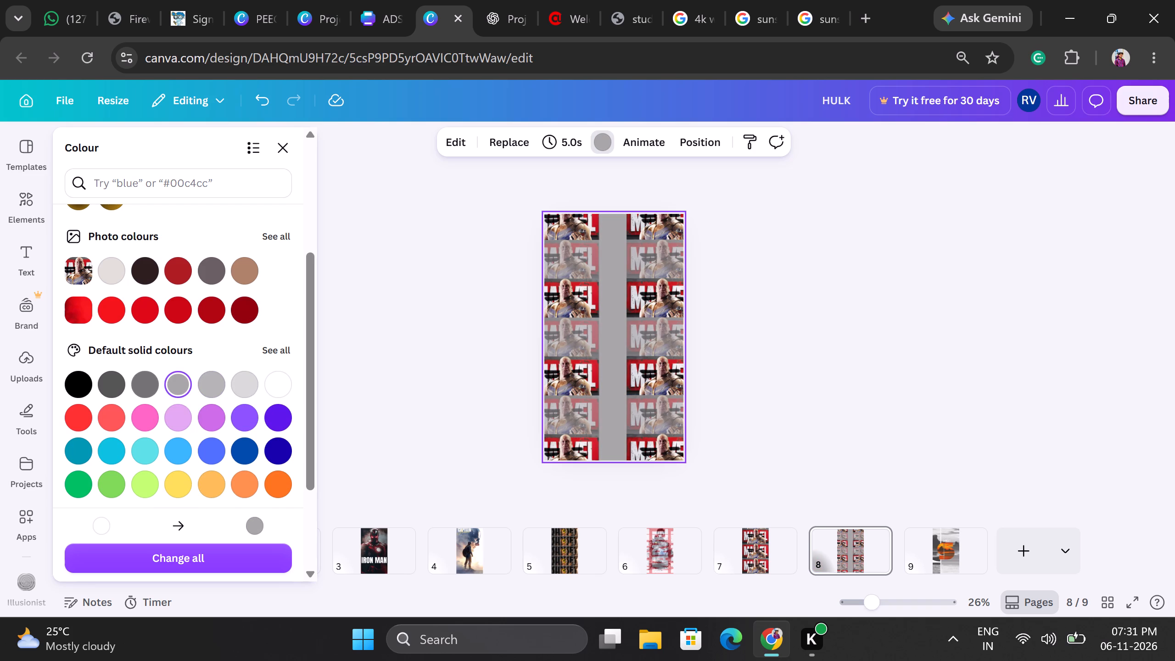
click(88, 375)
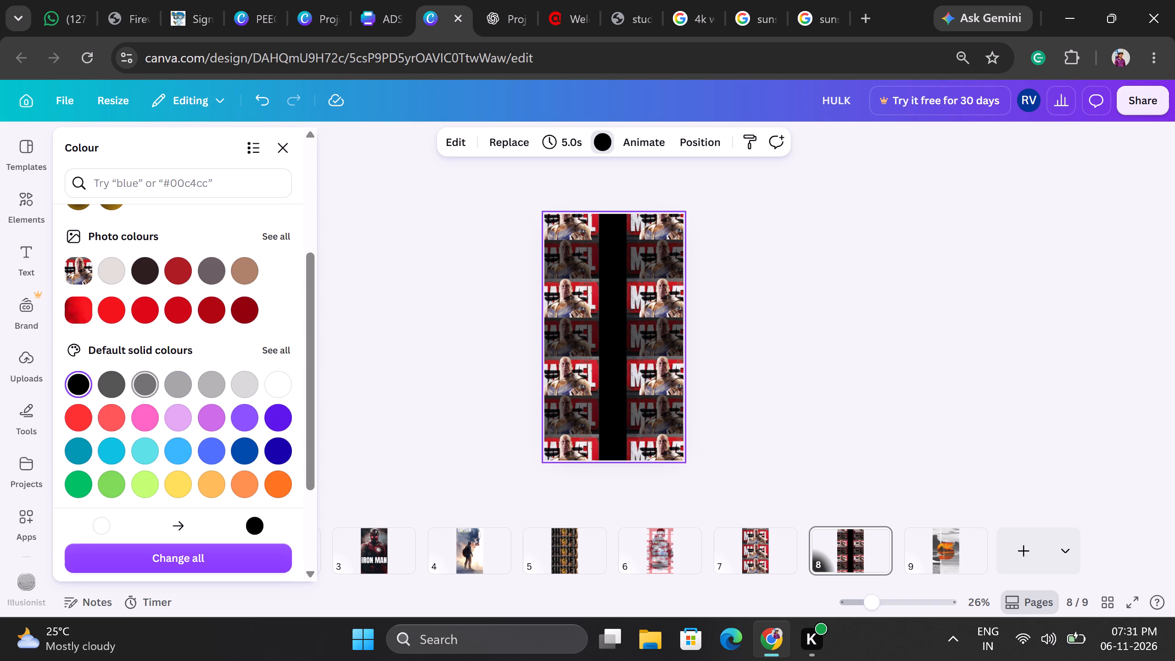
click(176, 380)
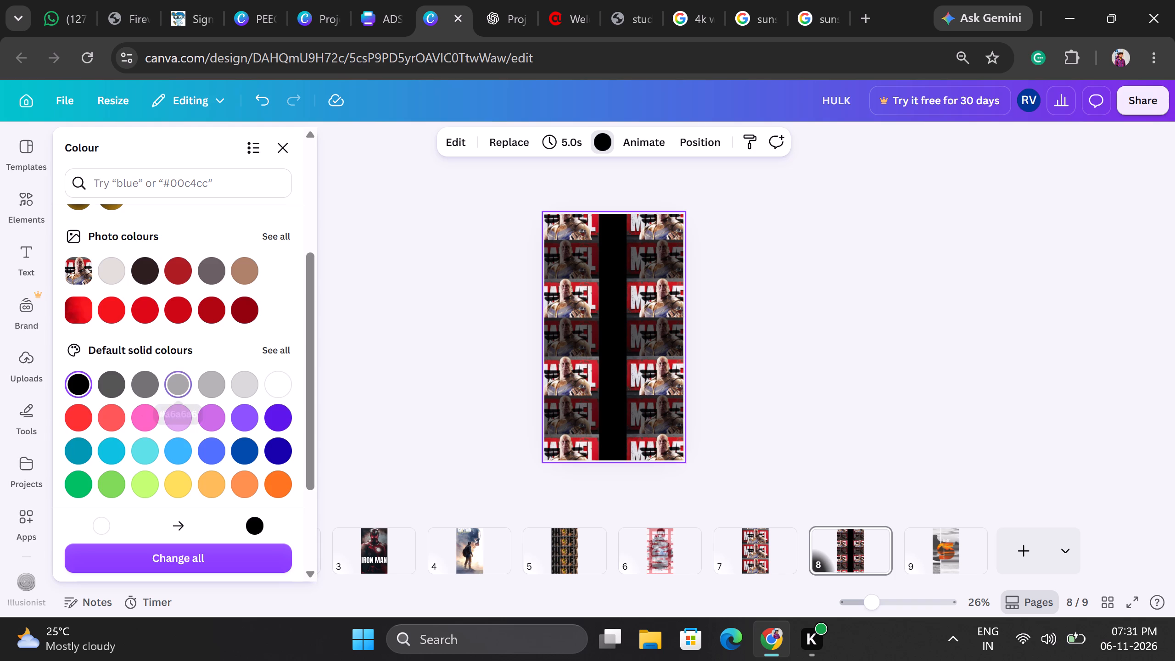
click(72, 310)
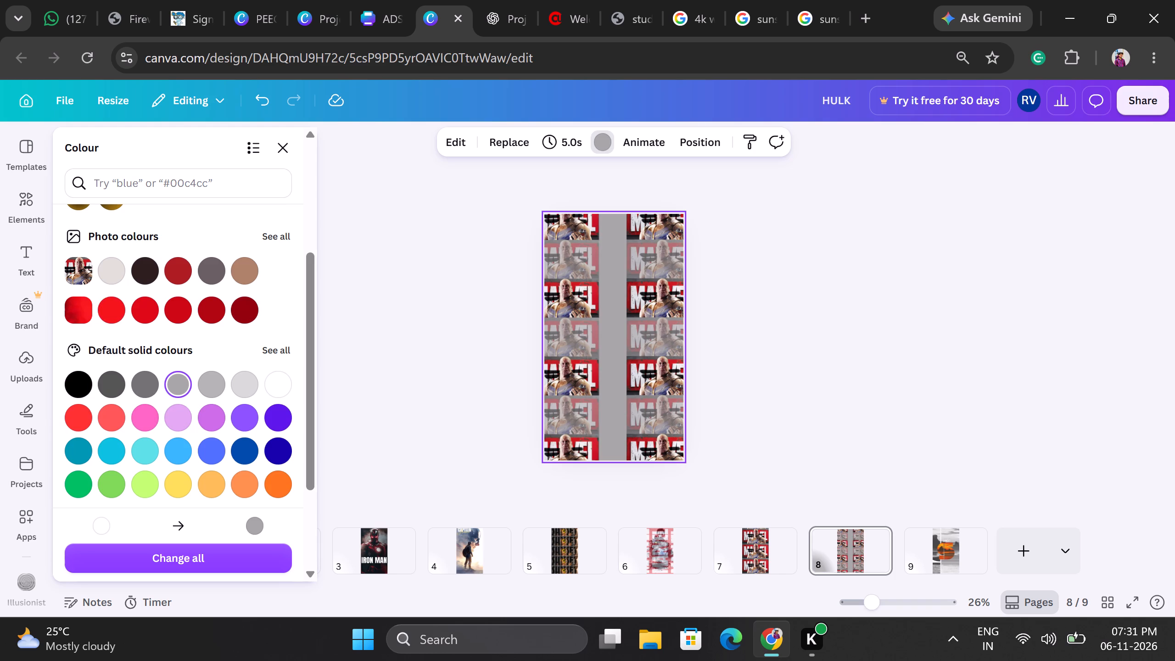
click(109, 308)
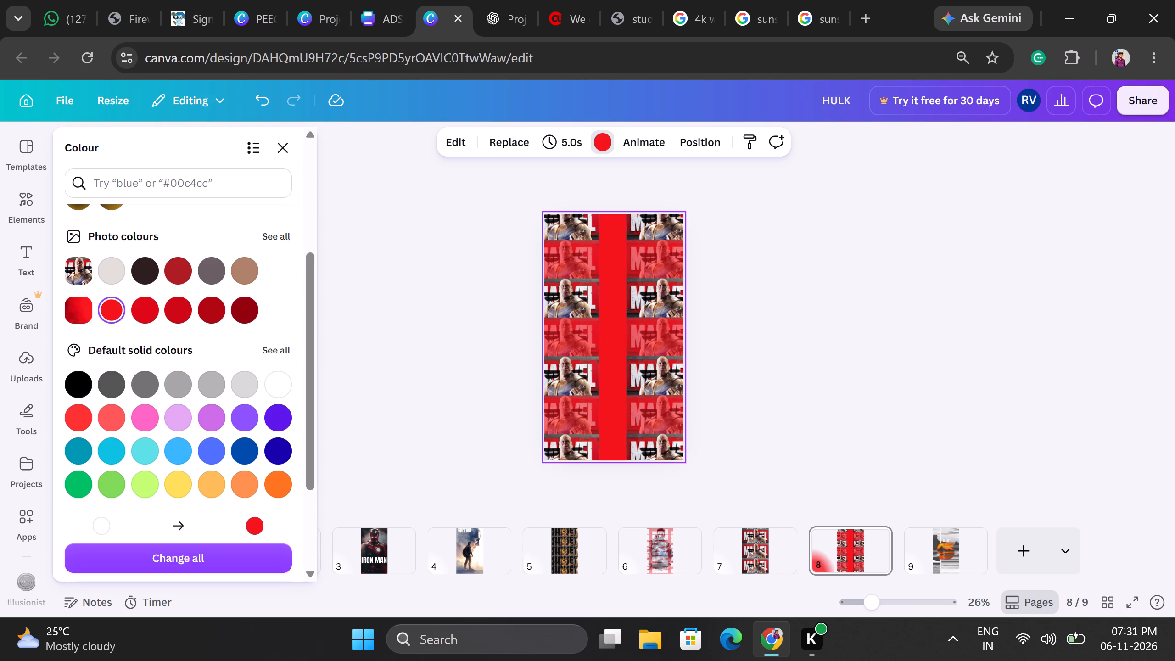
Set page 8's background to the light grey two shades before white in the default solid colours.
click(222, 384)
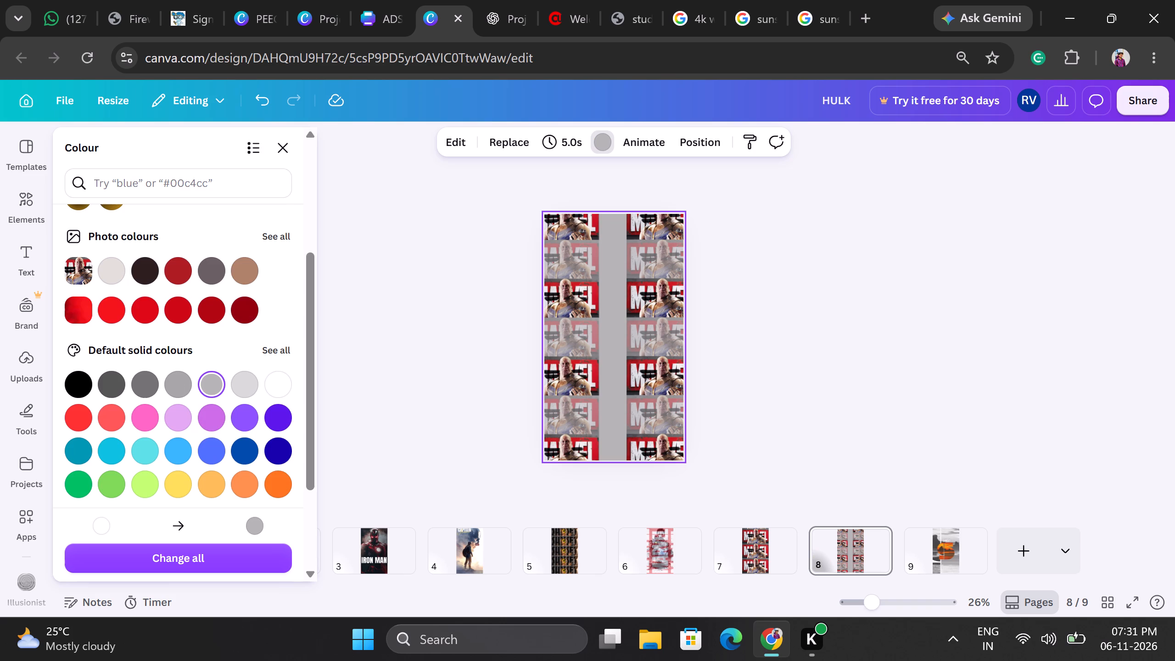
click(410, 369)
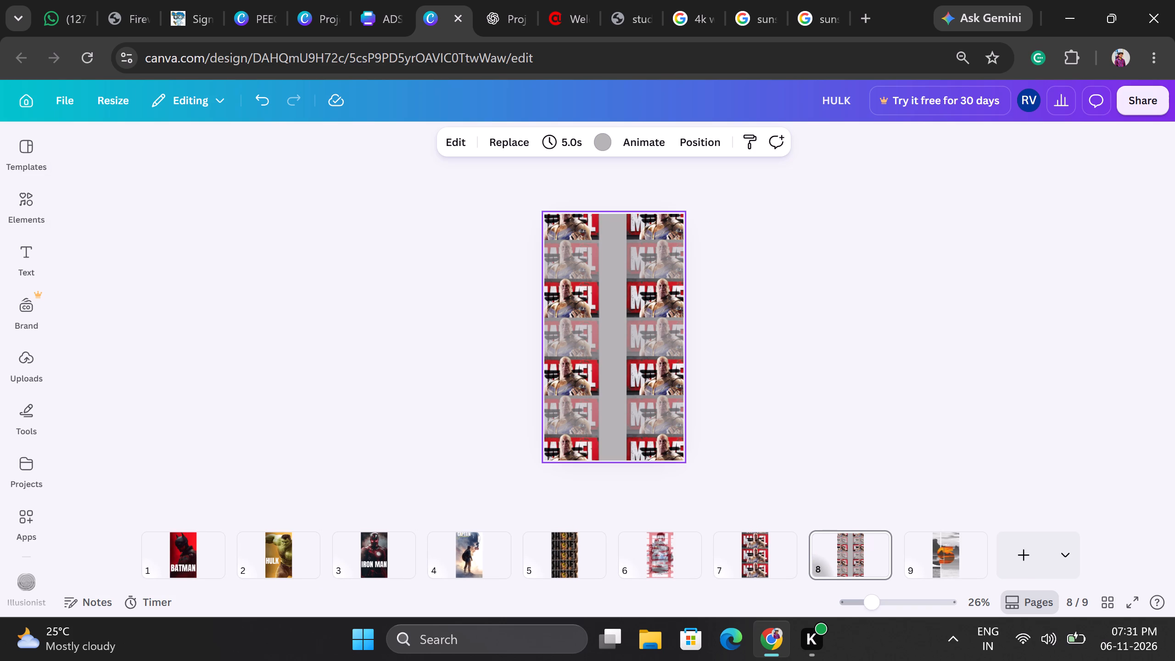
click(890, 456)
Add a blank page 10 after the sunset poster on page 9.
ctrl+scroll(890, 456, down, 1)
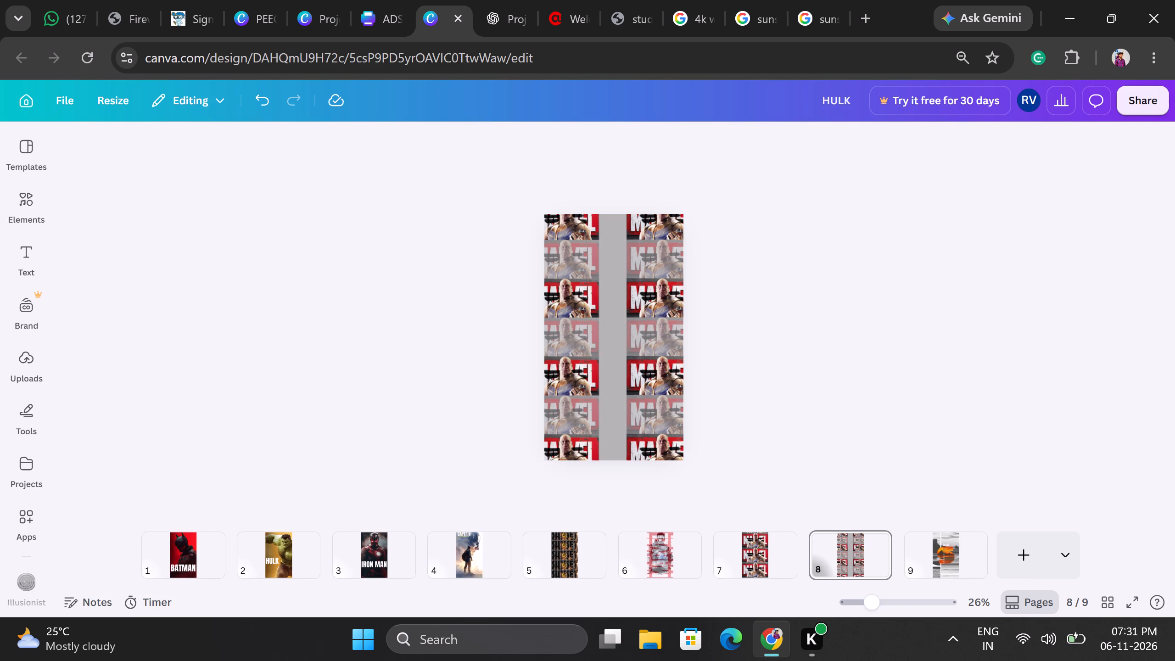
ctrl+scroll(890, 456, down, 1)
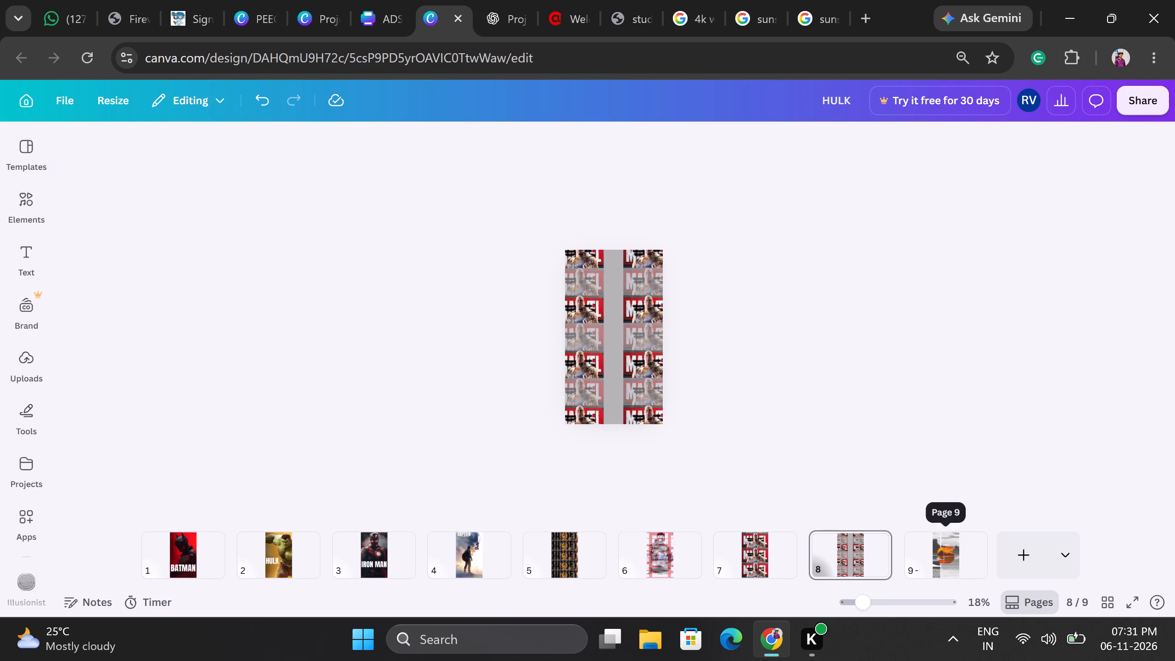
click(919, 535)
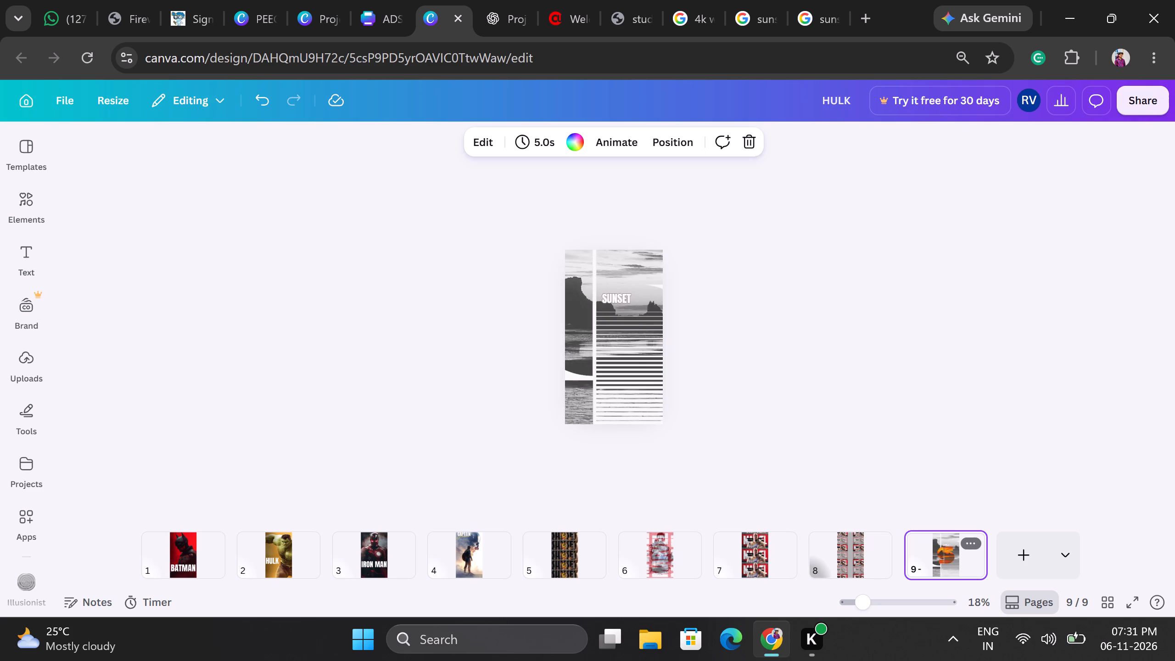
click(636, 345)
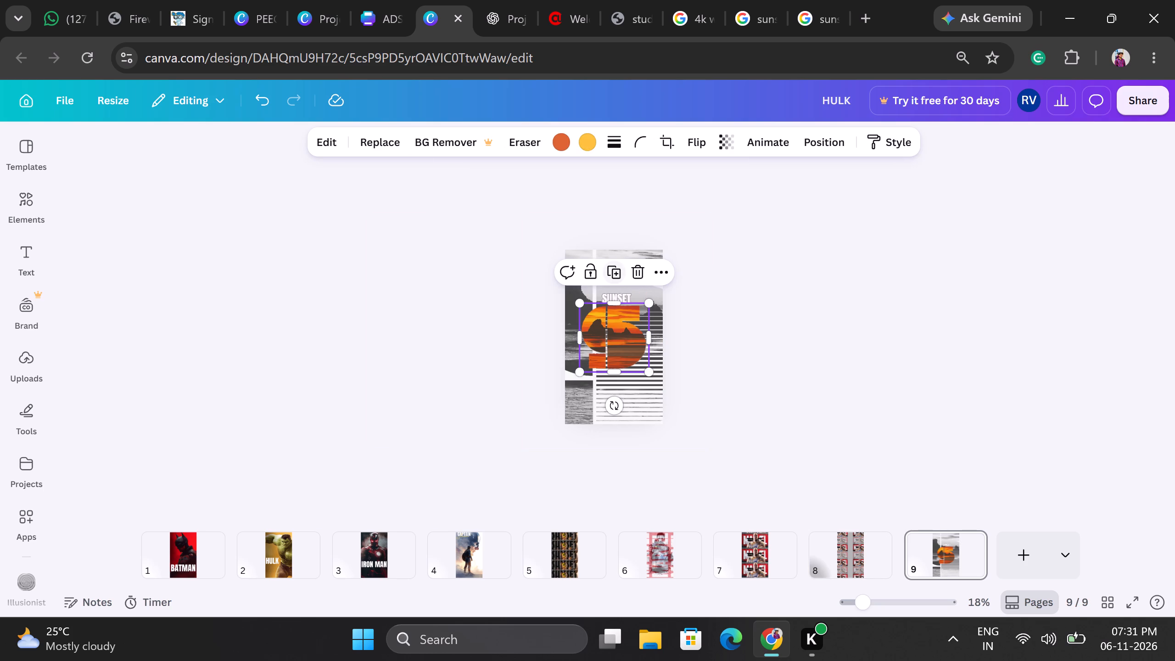
click(621, 276)
drag(668, 412, 1033, 549)
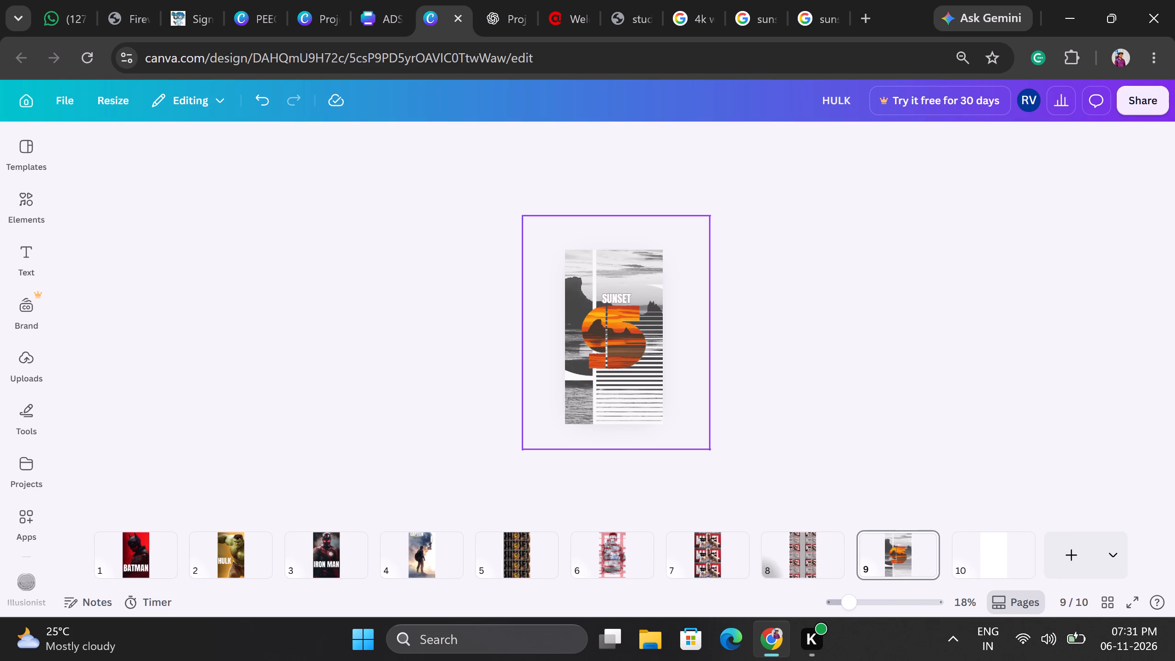
click(983, 551)
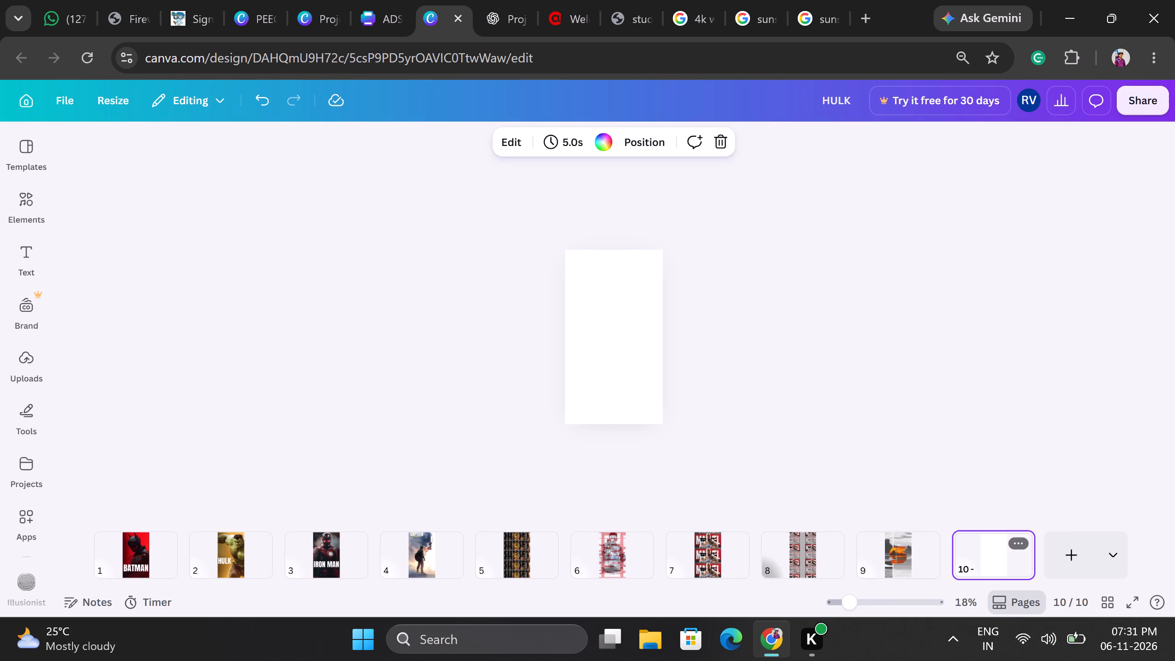
Duplicate the orange sunset-filled S on page 9 and move the copy onto page 10.
click(891, 551)
click(609, 355)
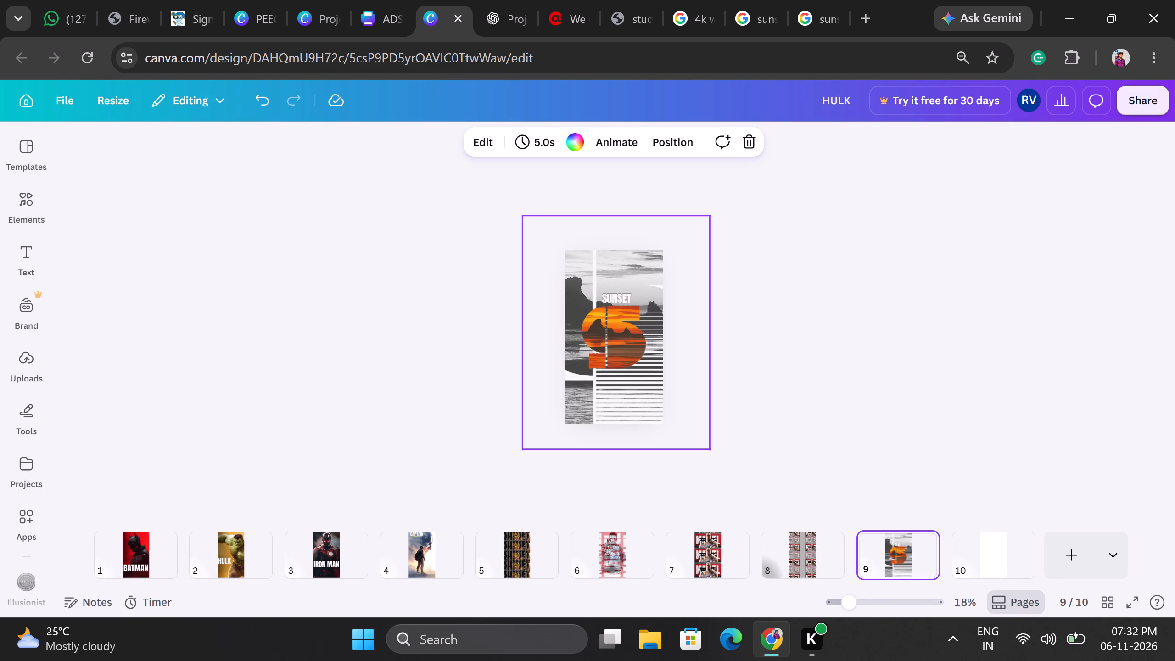
click(612, 273)
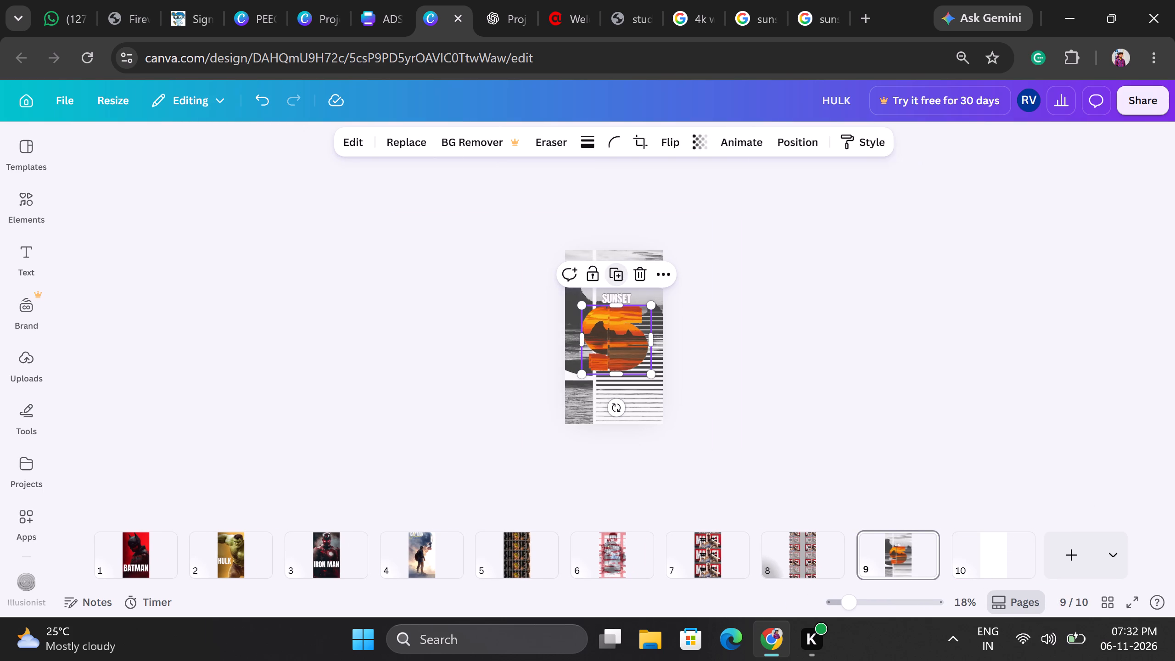
drag(604, 343, 980, 557)
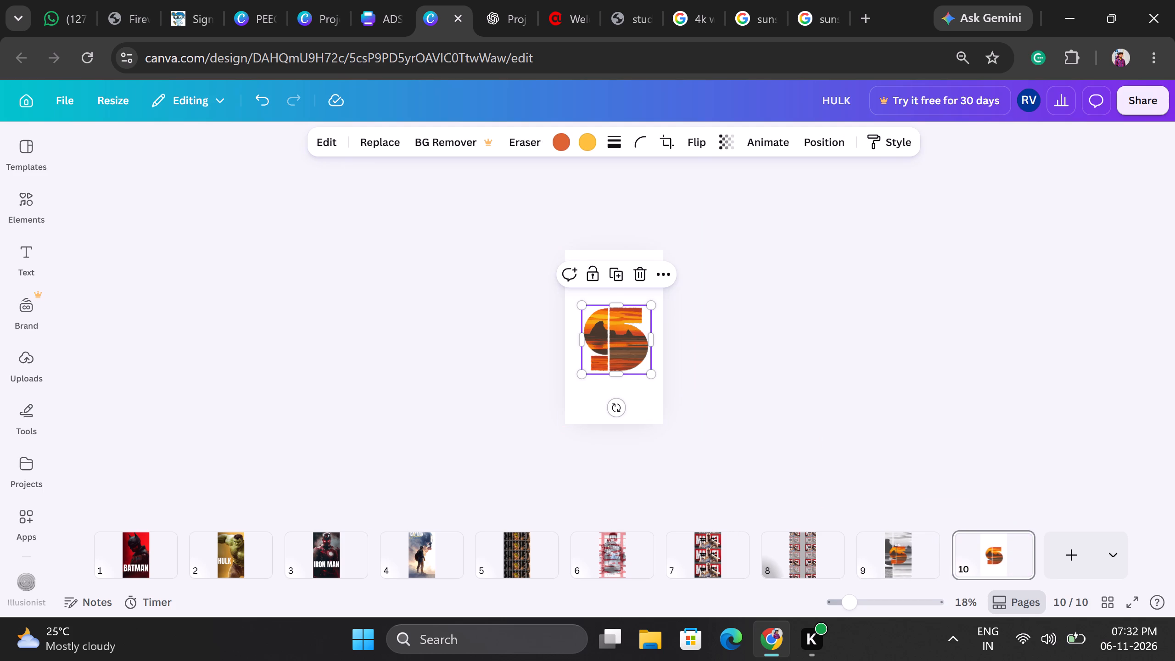
Place the S in page 10's upper-left corner and shrink it to a little under half the page width.
drag(610, 330, 593, 278)
drag(635, 319, 608, 302)
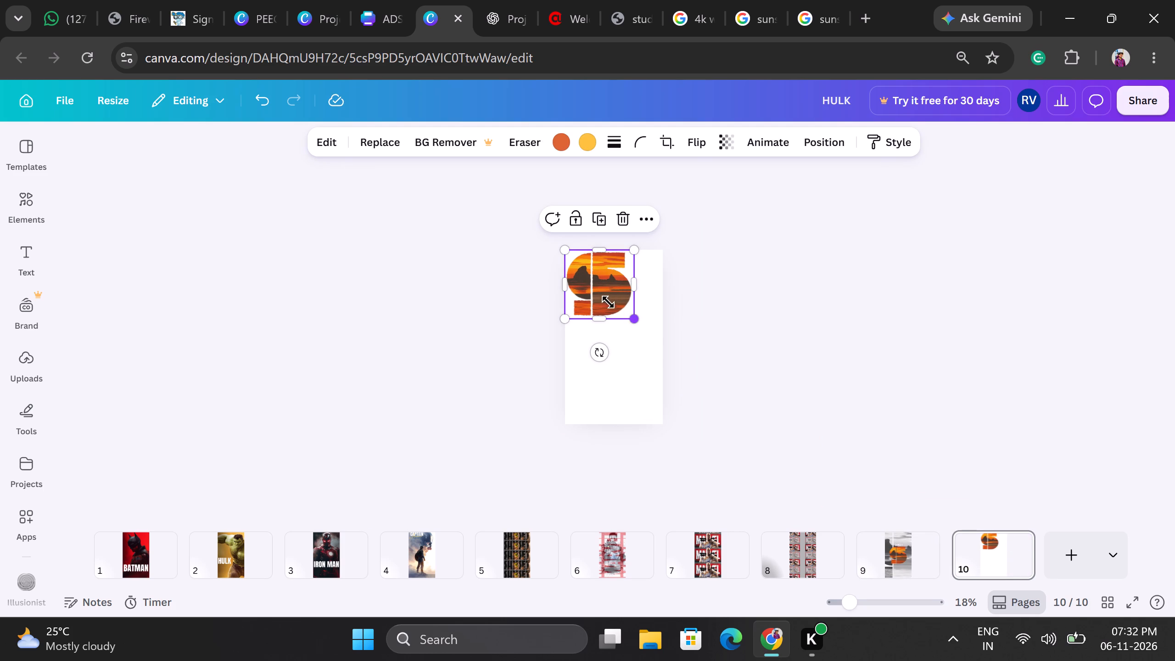
drag(608, 302, 600, 302)
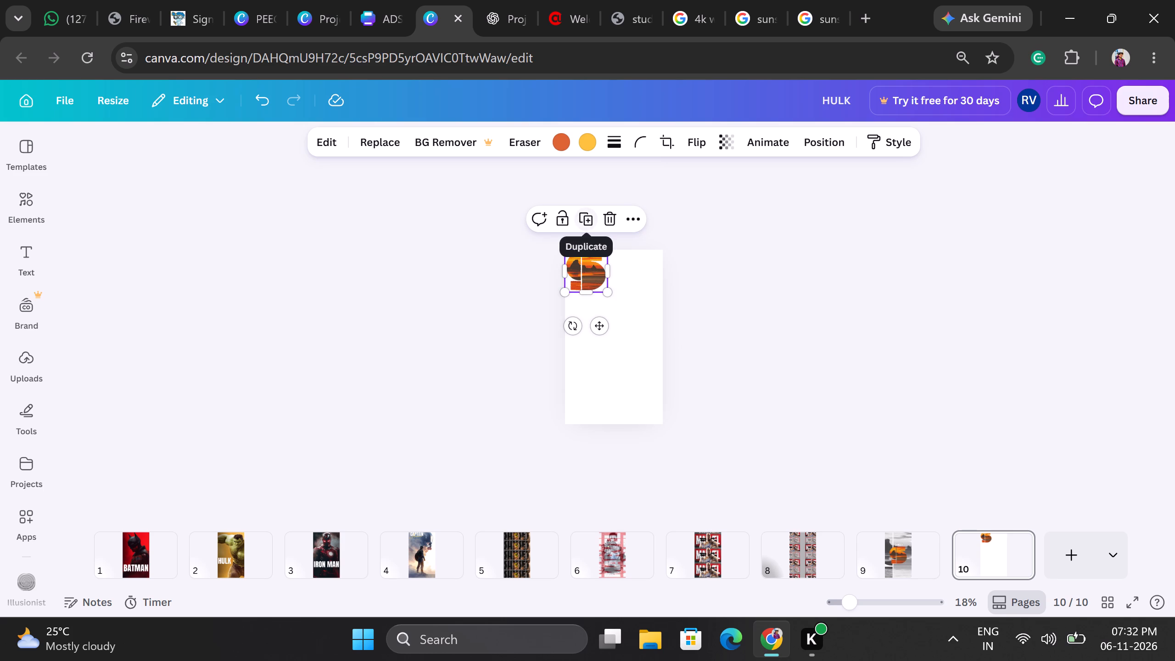
Duplicate the S into page 10's upper-right corner and enlarge both letters to half the page width each, forming one row.
click(591, 219)
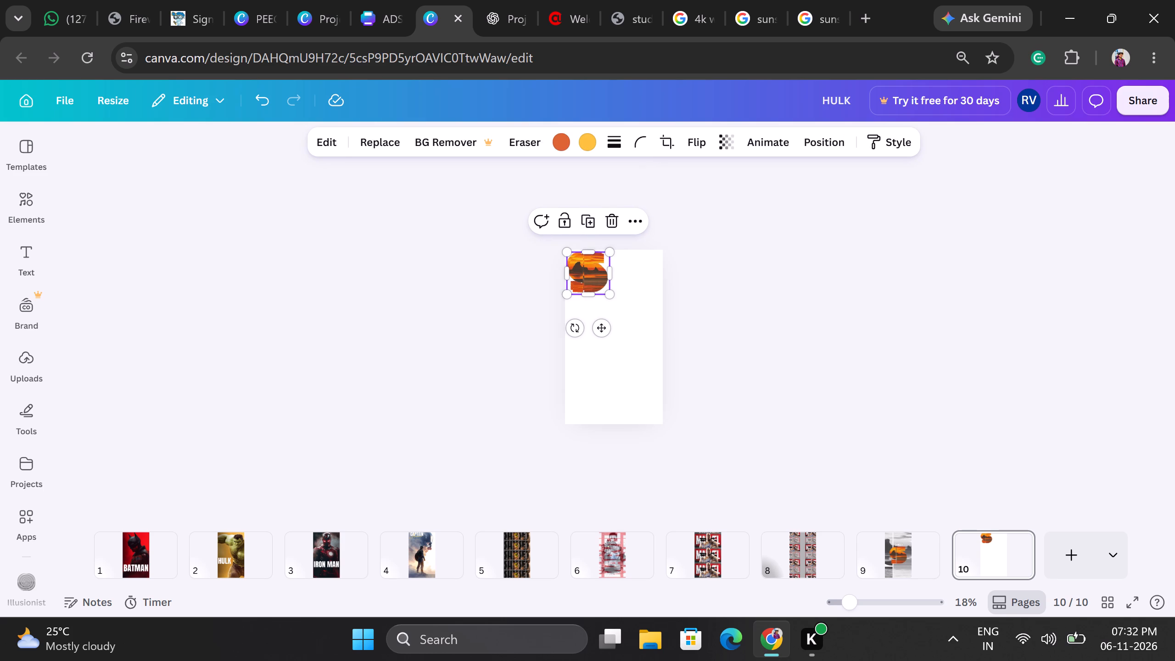
drag(587, 273, 638, 276)
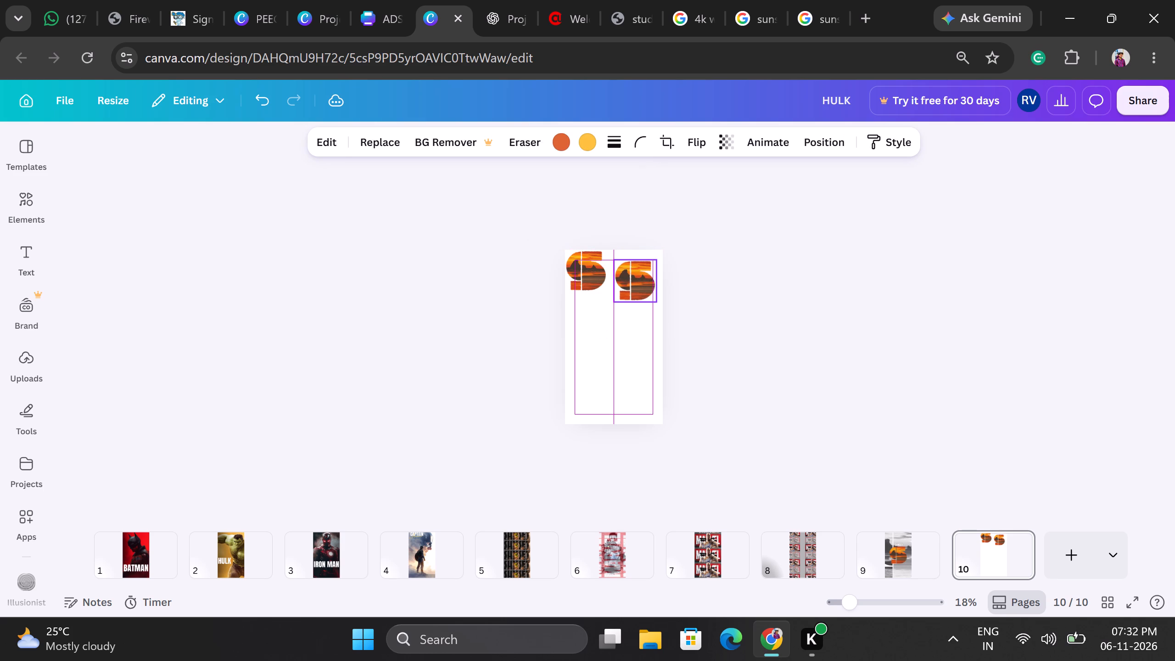
drag(638, 276, 644, 272)
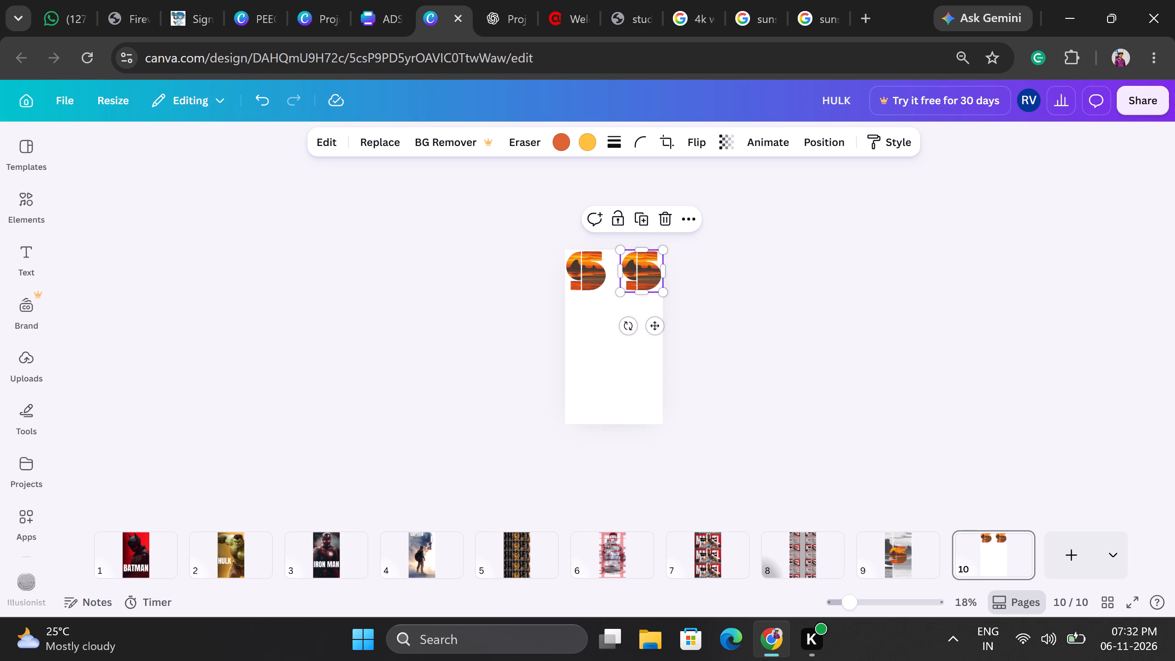
drag(623, 291, 611, 296)
click(587, 261)
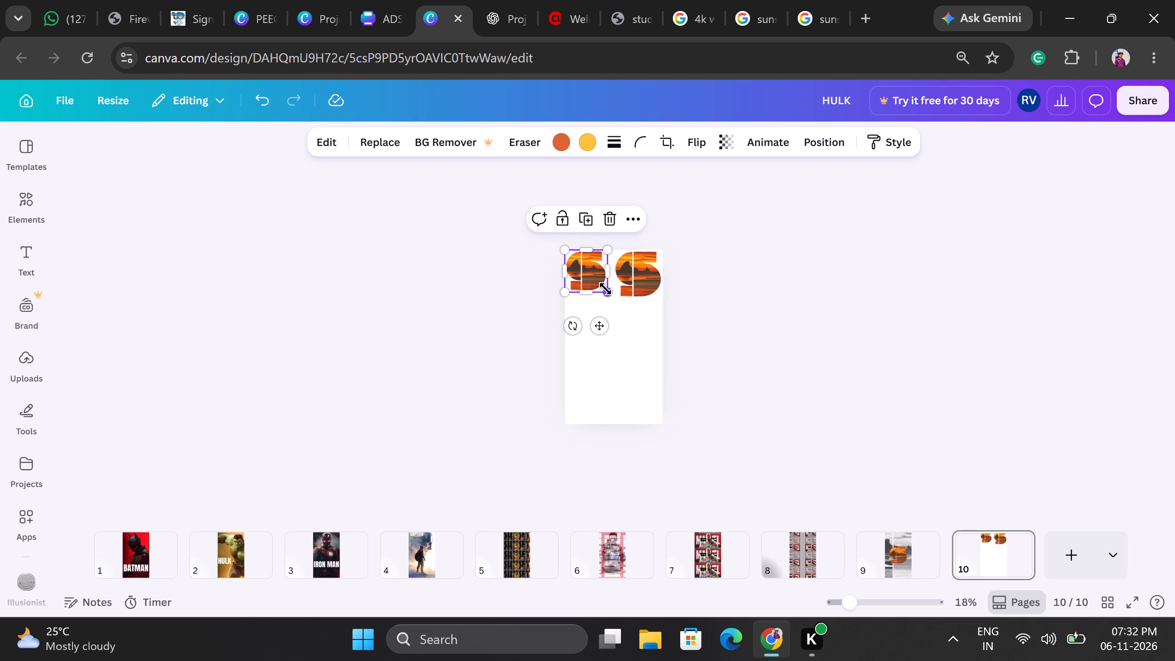
drag(605, 289, 608, 298)
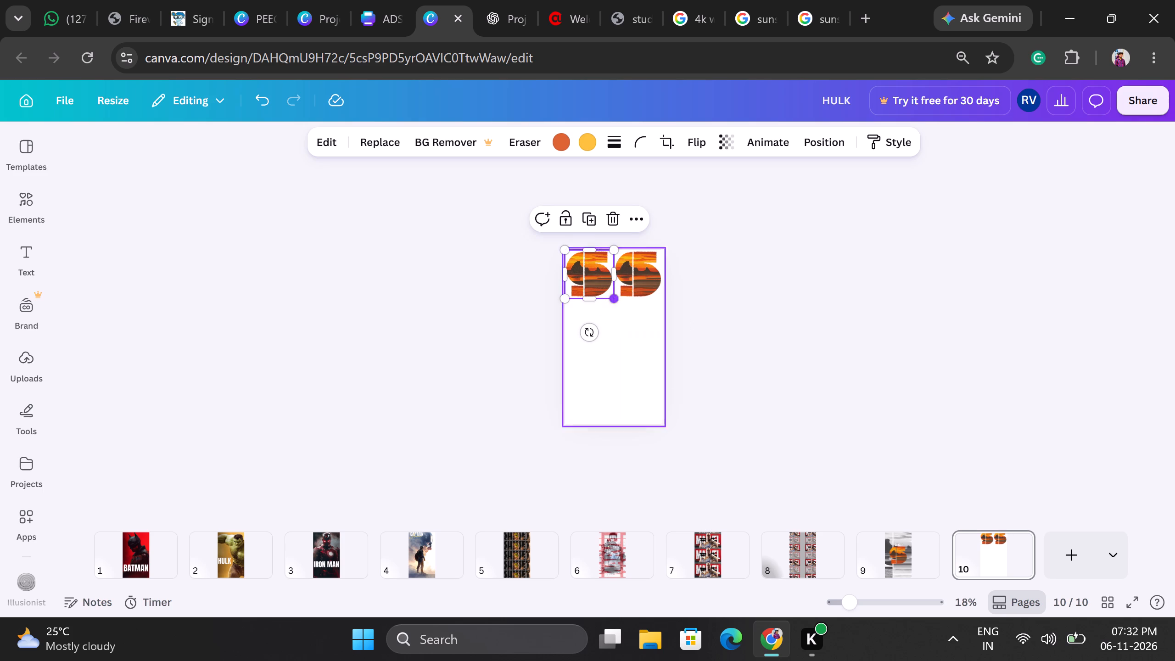
Duplicate the row of two sunset S letters and place the copy directly beneath it, aligned to the page edges.
click(702, 300)
drag(702, 300, 532, 261)
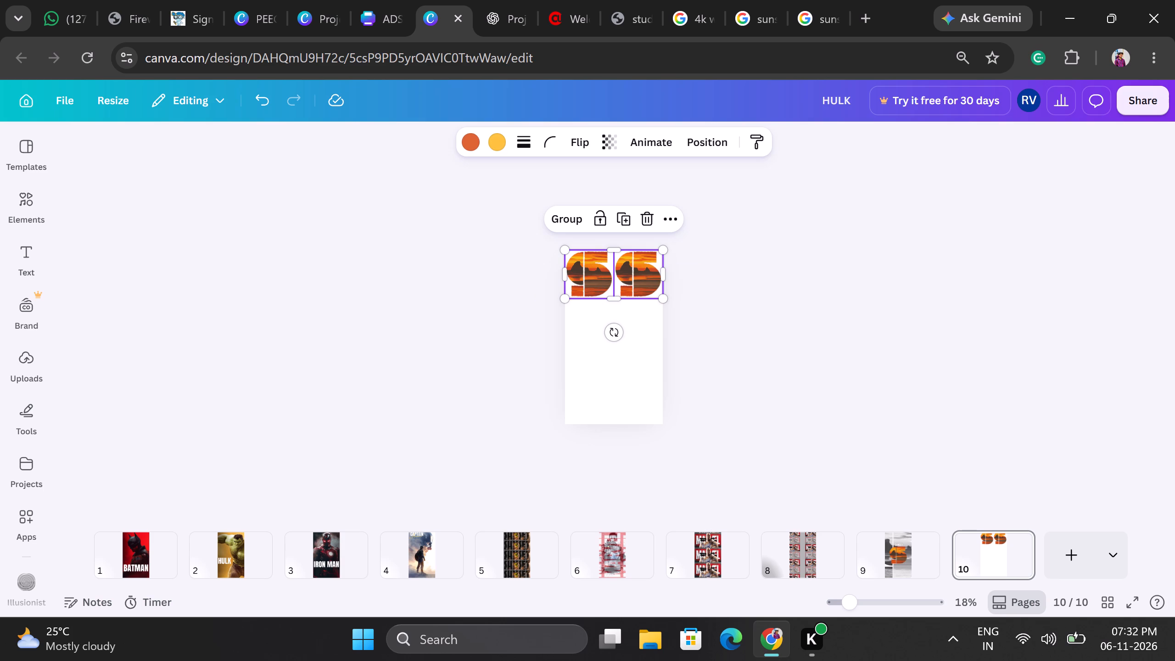
key(ctrl+c)
key(ctrl+v)
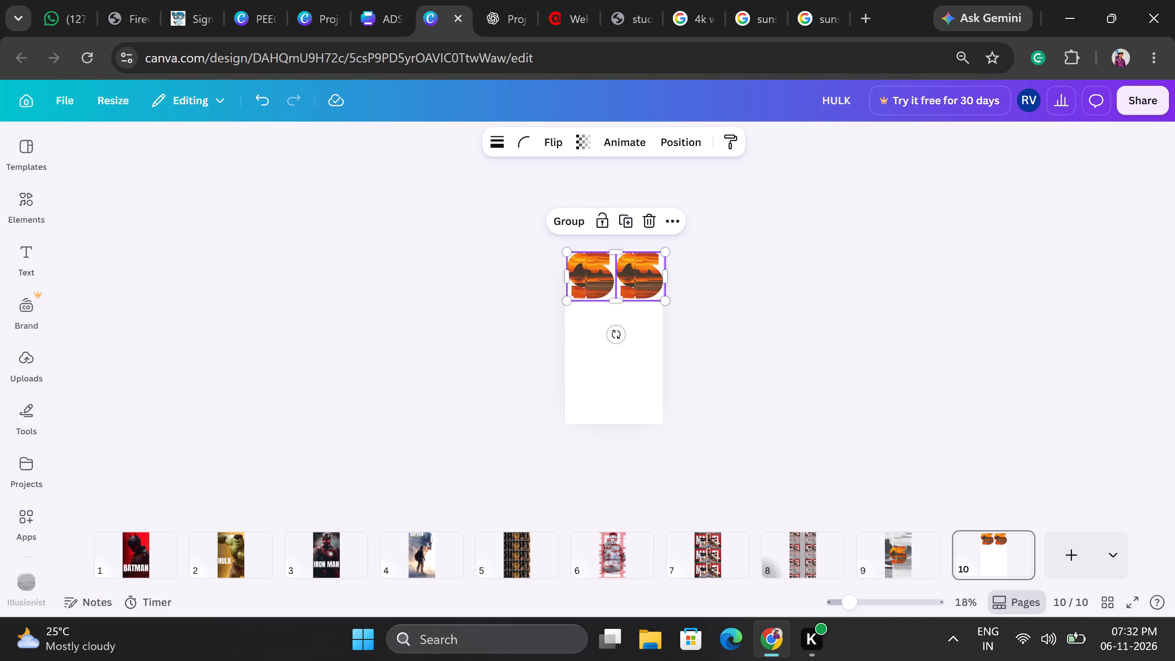
drag(608, 275, 598, 321)
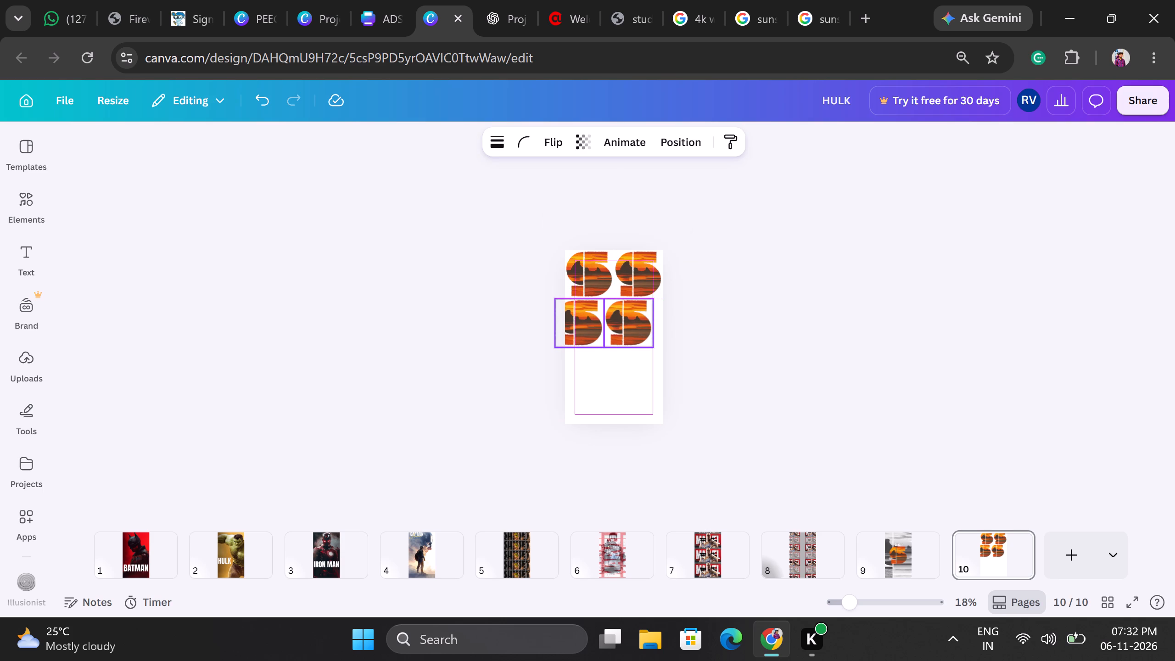
drag(598, 321, 606, 321)
Nudge the second S row upward to leave only a sliver of space below the first row.
key(Up)
key(Up)
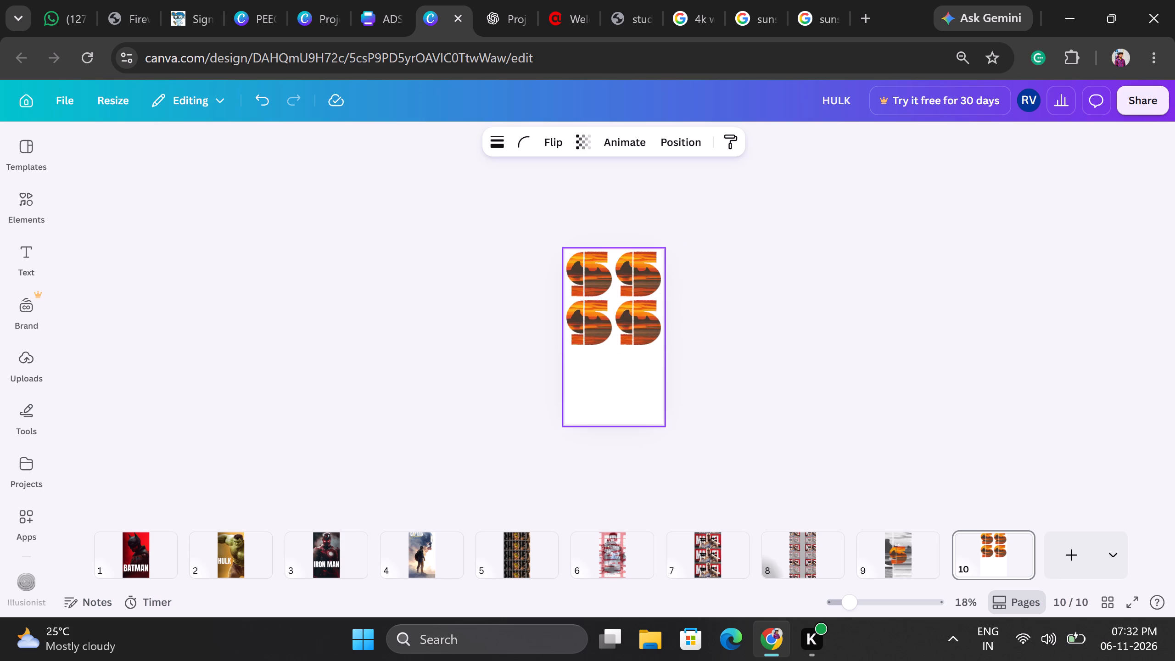
key(Up)
key(Up)
key(Up)
key(Up)
key(Up)
key(Up)
key(Up)
key(Up)
key(Up)
key(Up)
key(Up)
key(Up)
key(Up)
key(Up)
key(Up)
key(Up)
key(Up)
key(Up)
key(Up)
key(Up)
key(Up)
key(Up)
key(Up)
key(Up)
key(Up)
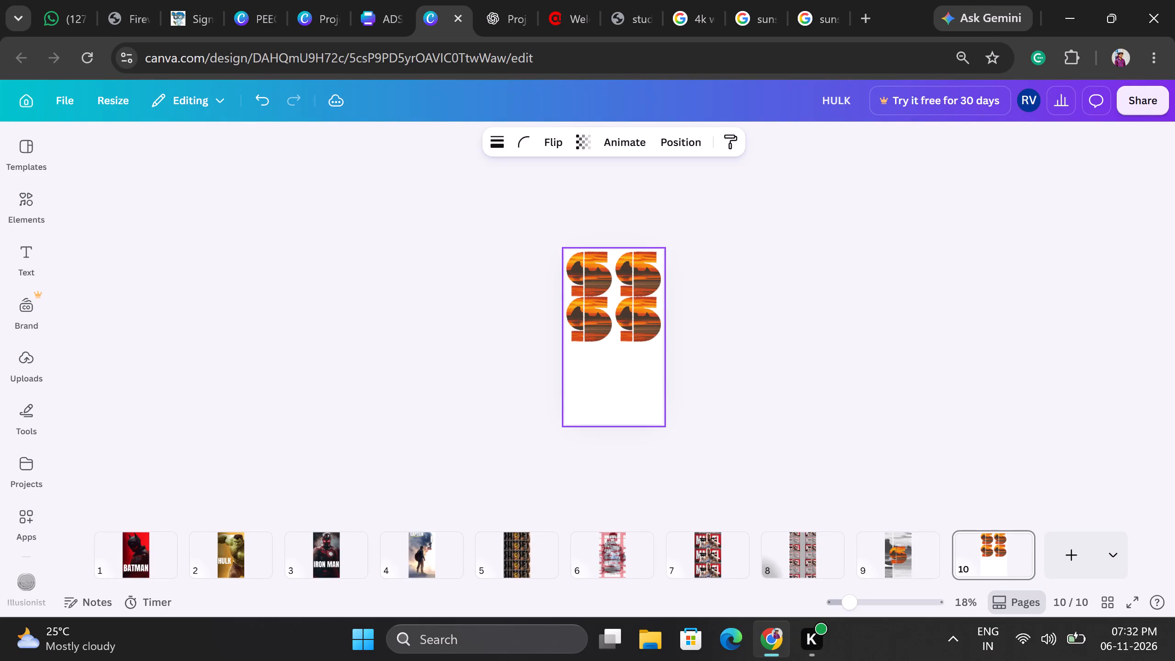
key(Down)
key(Down)
key(Down)
key(Down)
key(Down)
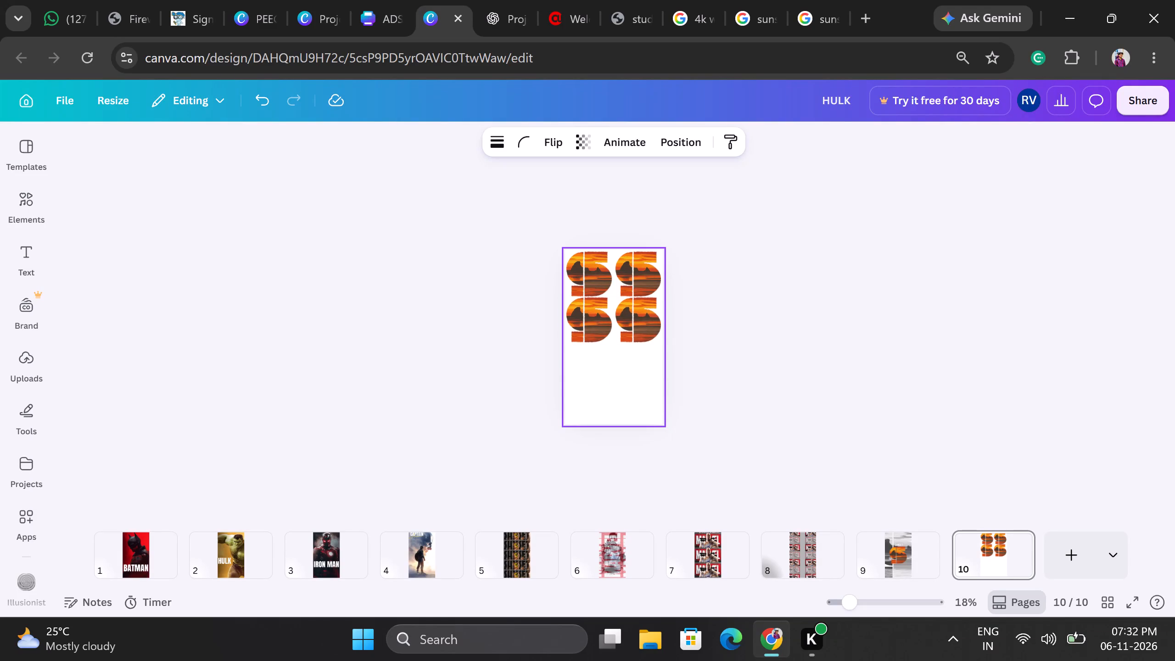
key(Down)
key(Down)
key(Down)
key(Down)
key(Down)
key(Down)
key(Down)
key(Down)
key(Down)
key(Down)
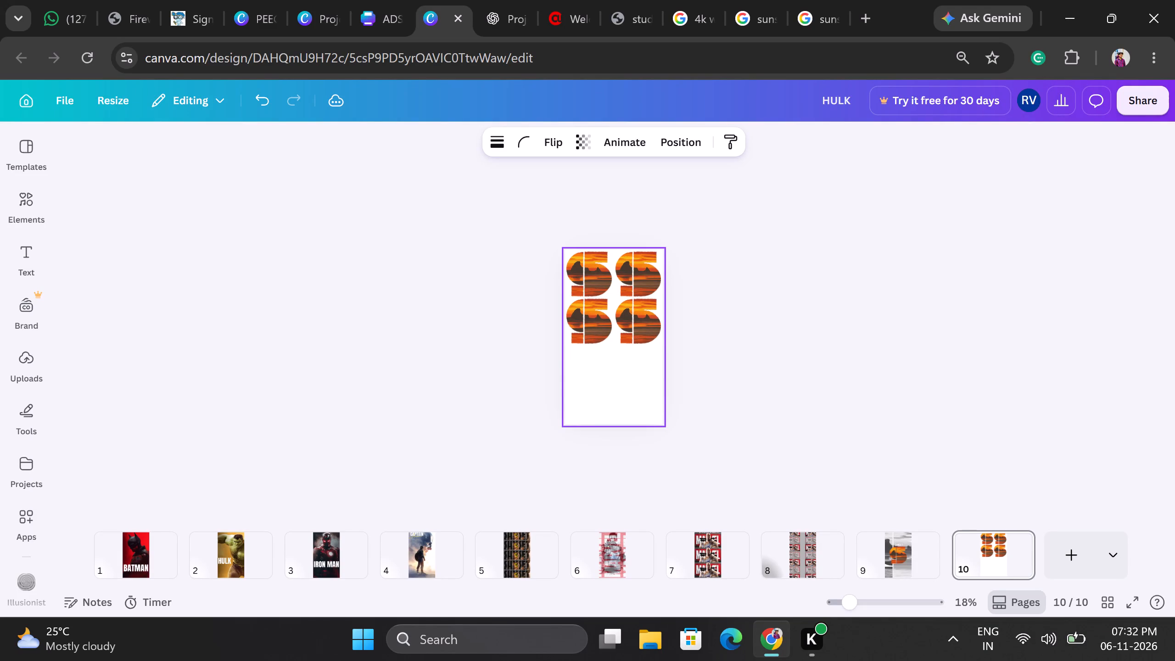
key(Up)
Paste another copy of the S pair and move it straight down beneath the second row as a third row.
key(ctrl+v)
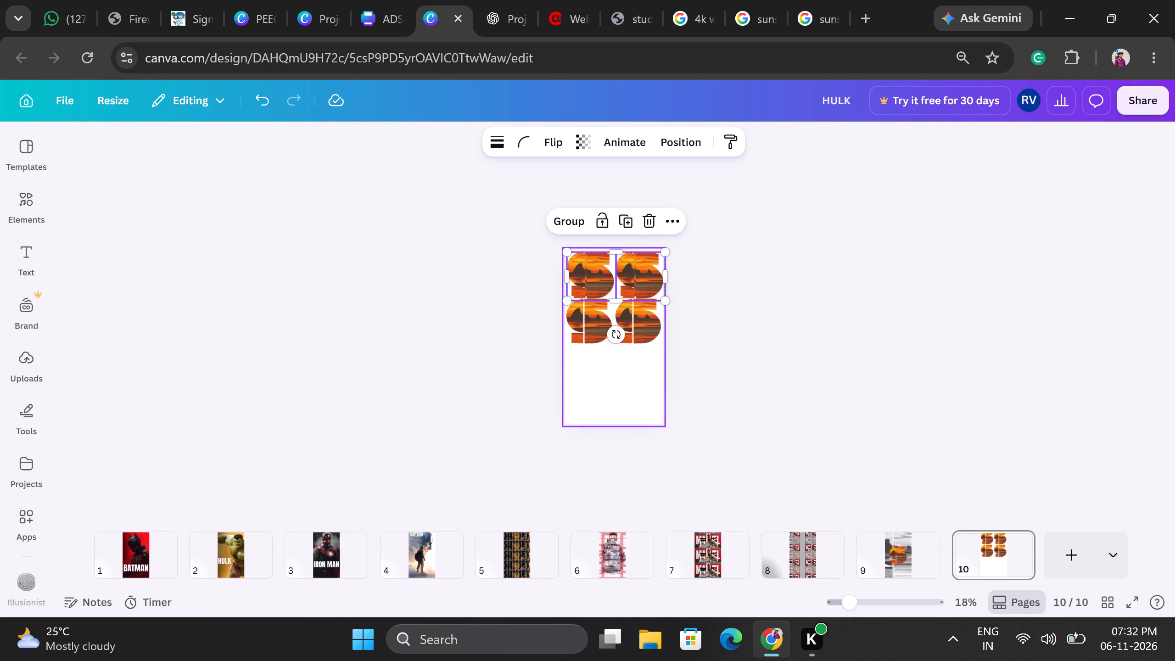
key(Down)
key(Down)
key(Down)
key(Down)
key(Down)
key(Down)
key(Down)
key(Down)
key(Down)
key(Down)
key(Down)
key(Down)
key(Down)
key(Down)
key(Down)
key(Down)
key(Down)
key(Down)
key(Down)
key(Down)
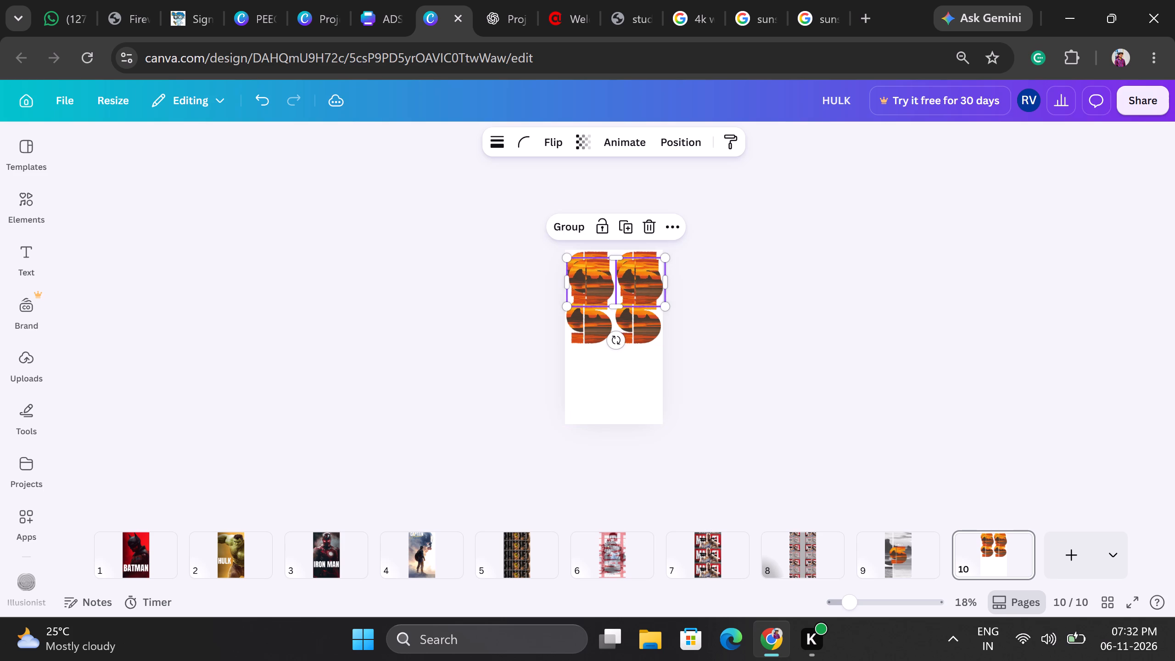
drag(621, 282, 617, 282)
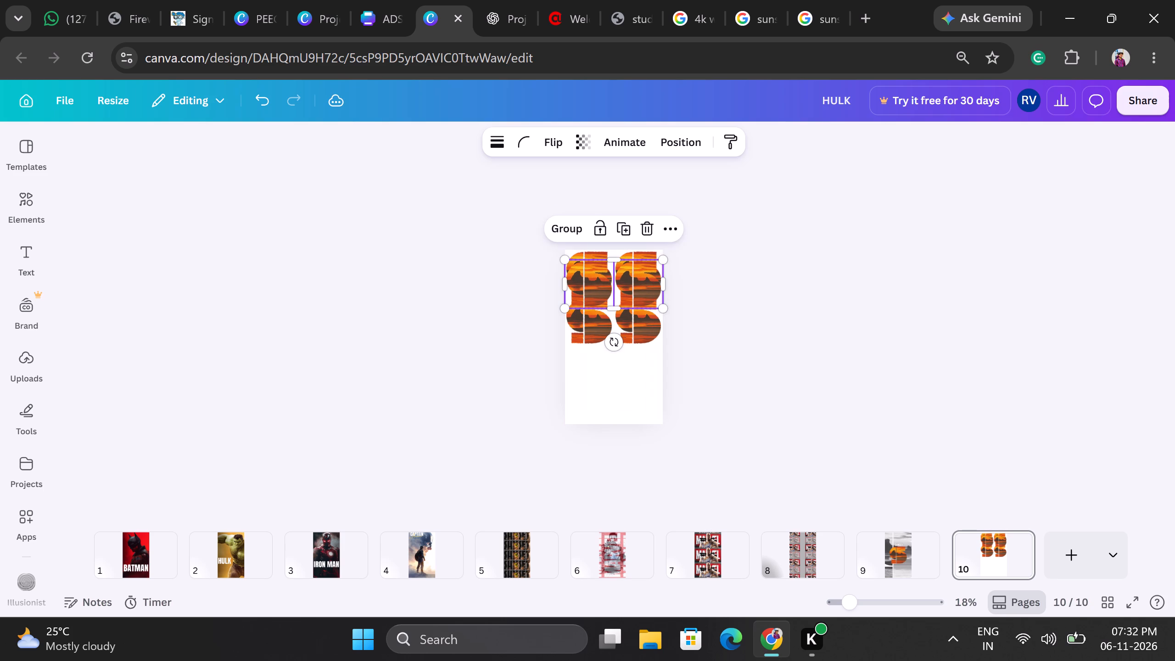
key(Down)
key(Down)
key(Down)
key(Down)
key(Down)
key(Down)
key(Down)
key(Down)
key(Down)
key(Down)
key(Down)
key(Down)
key(Down)
key(Down)
key(Down)
key(Down)
key(Down)
key(Down)
key(Down)
key(Down)
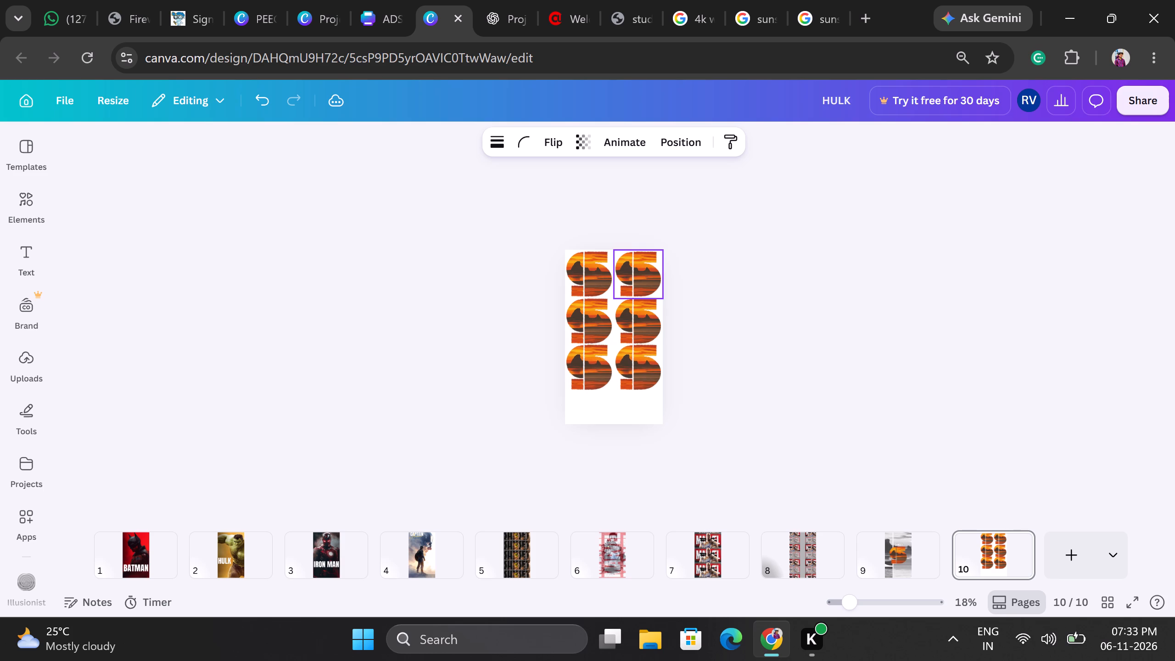
Fine-tune the third S row's height so its gap matches the spacing between the first two rows.
key(Down)
key(Down)
key(Down)
key(Down)
key(Down)
key(Down)
key(Down)
key(Down)
key(Down)
key(Down)
key(Down)
key(Down)
key(Down)
key(Down)
key(Down)
key(Down)
key(Down)
key(Down)
key(Down)
key(Down)
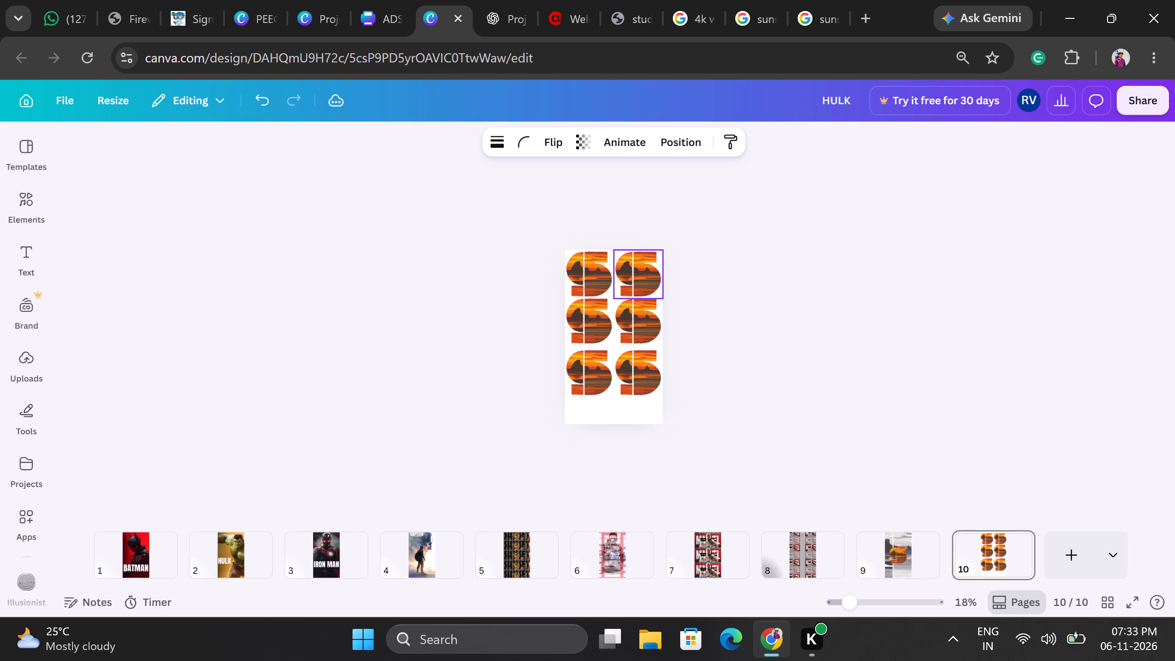
key(Up)
key(Up)
key(Up)
key(Up)
key(Up)
key(Up)
key(Up)
key(Up)
key(Up)
key(Up)
key(Up)
key(Up)
key(Up)
key(Up)
key(Up)
key(Up)
key(Up)
key(Up)
key(Up)
key(Up)
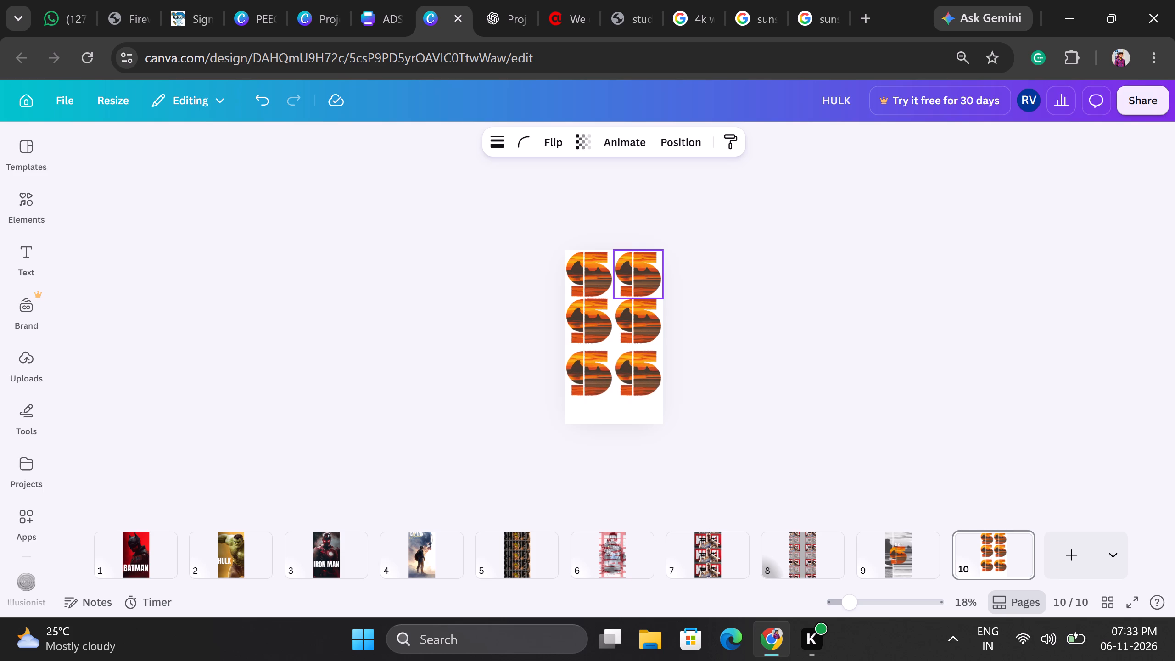
key(Down)
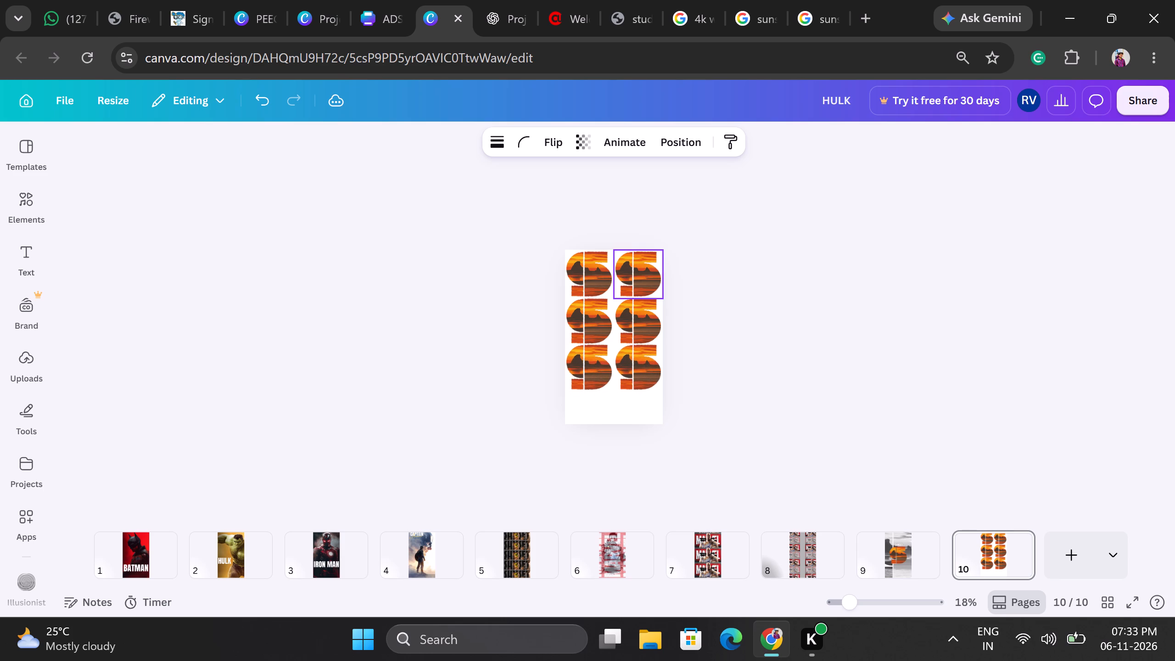
key(Down)
key(Down)
key(Down)
key(Down)
key(Down)
key(Down)
key(Down)
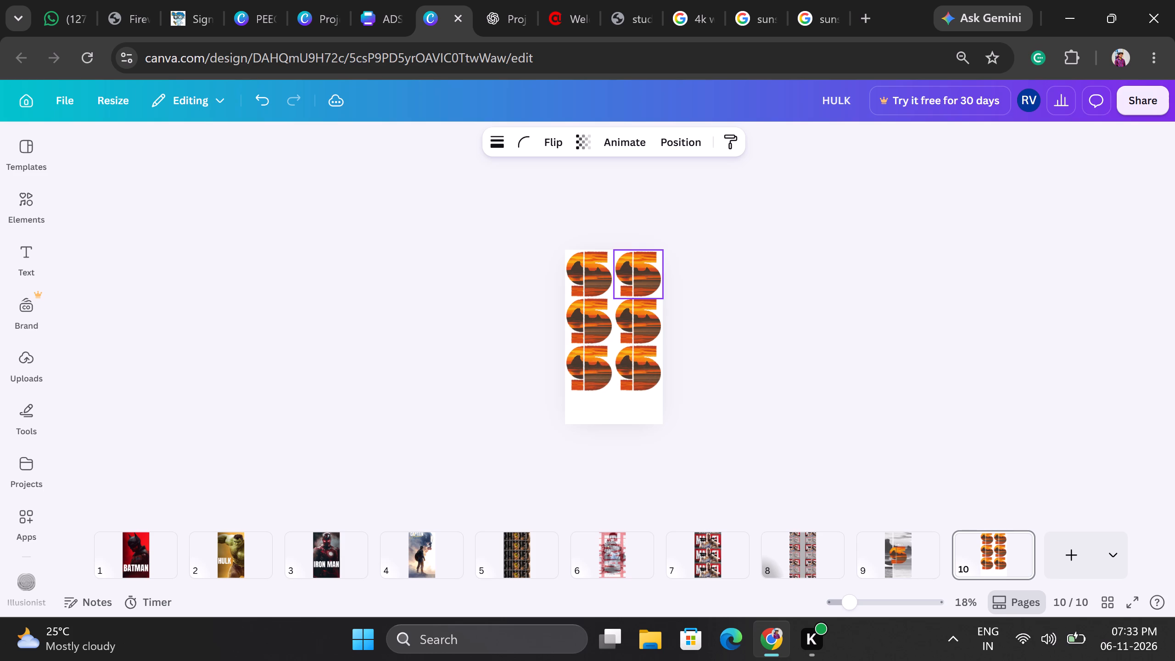
key(Down)
key(Up)
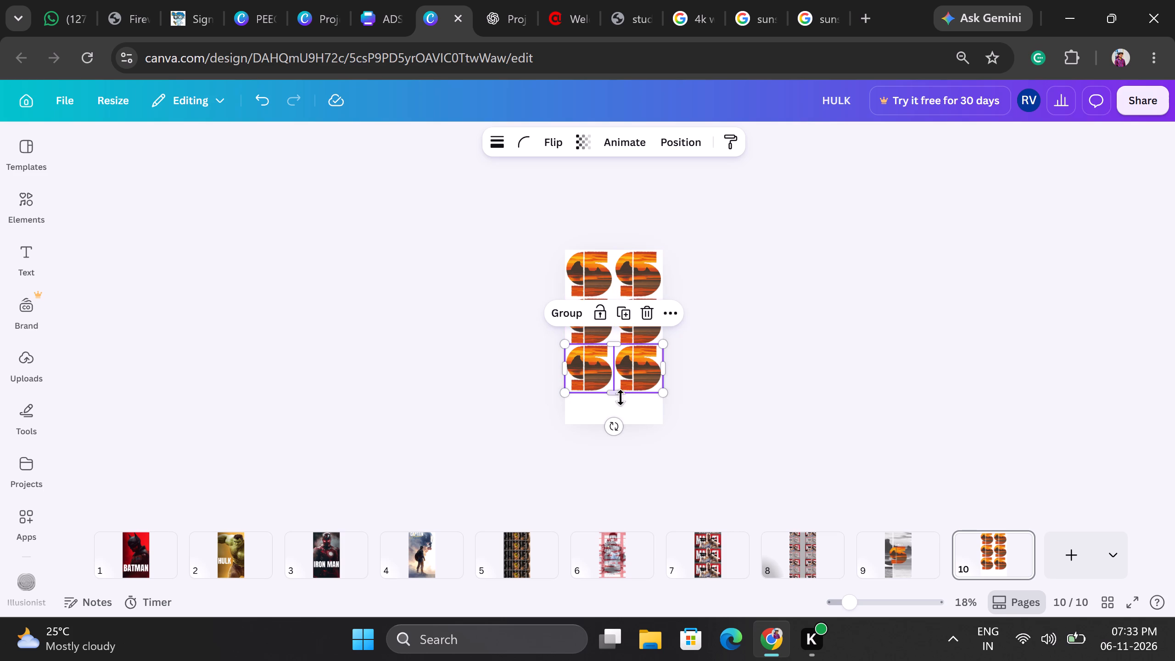
Add a fourth S row beneath the third with the same spacing, letting it run past the page's bottom edge.
click(633, 409)
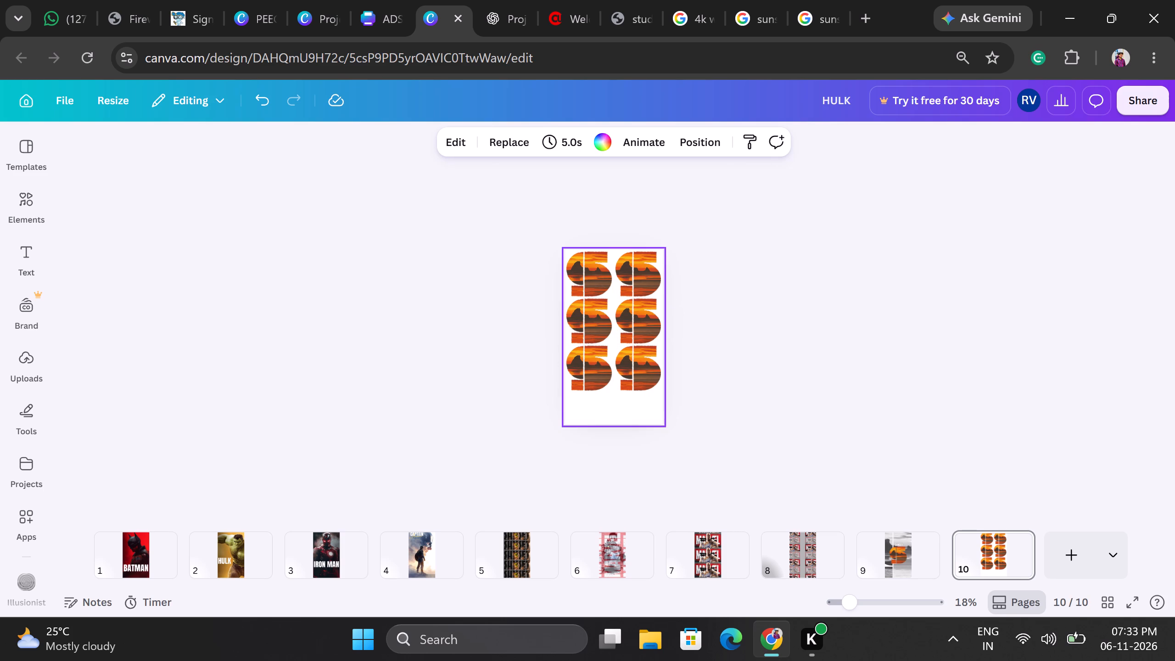
key(ctrl+v)
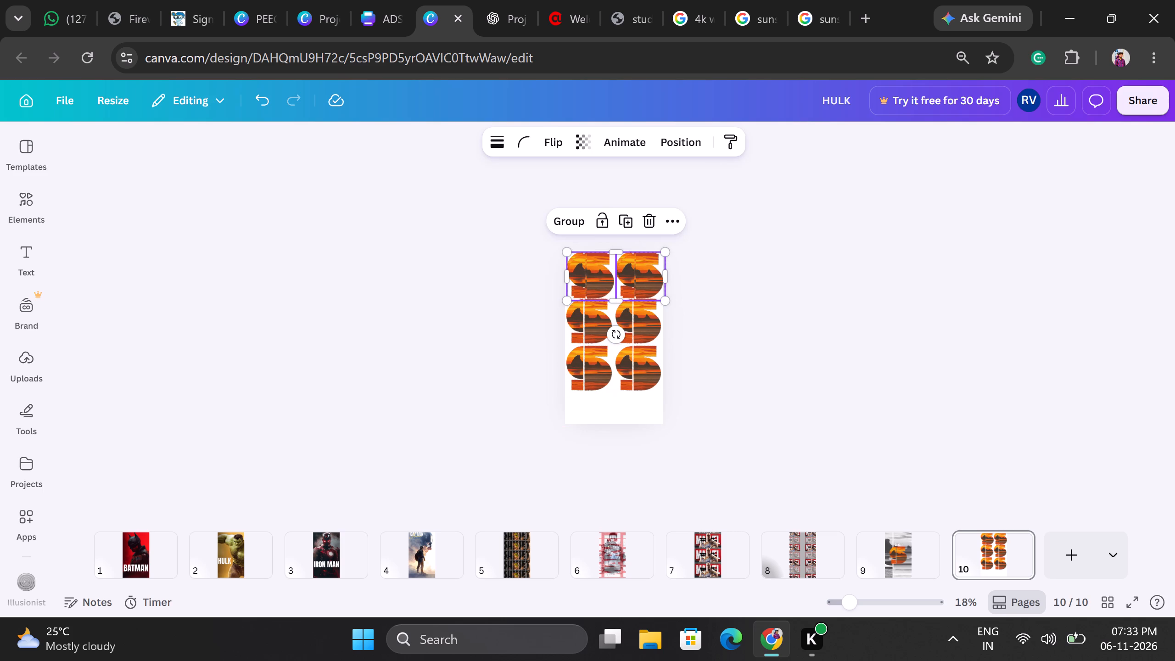
drag(633, 280, 630, 420)
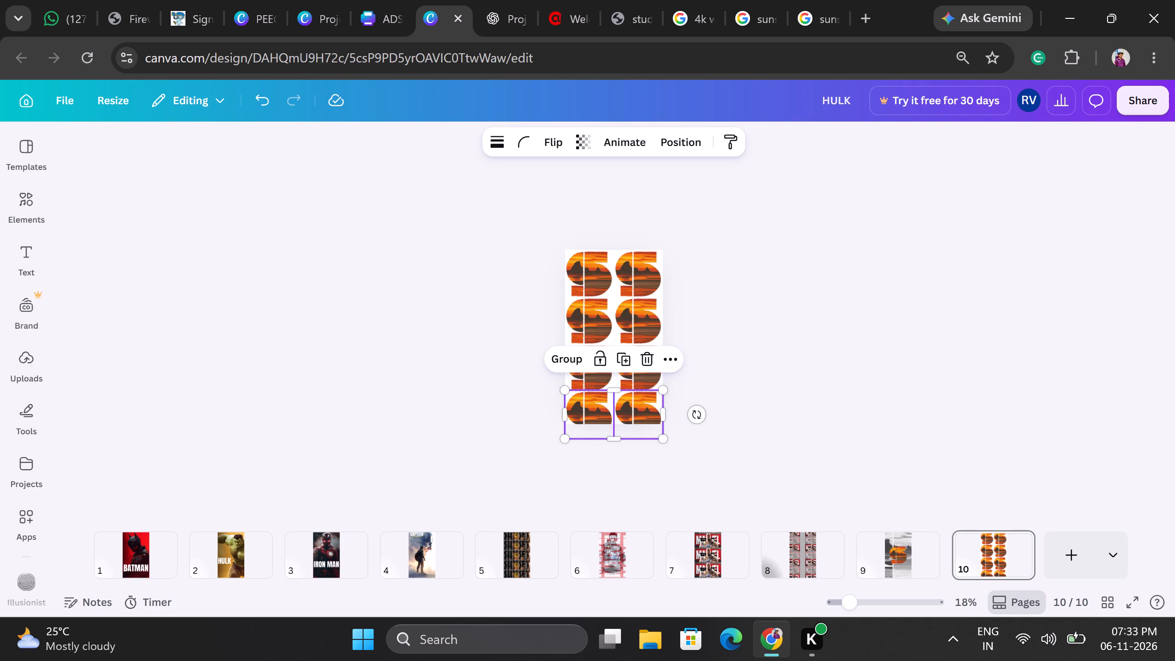
key(Down)
key(Down)
key(Up)
key(Up)
key(Down)
key(Down)
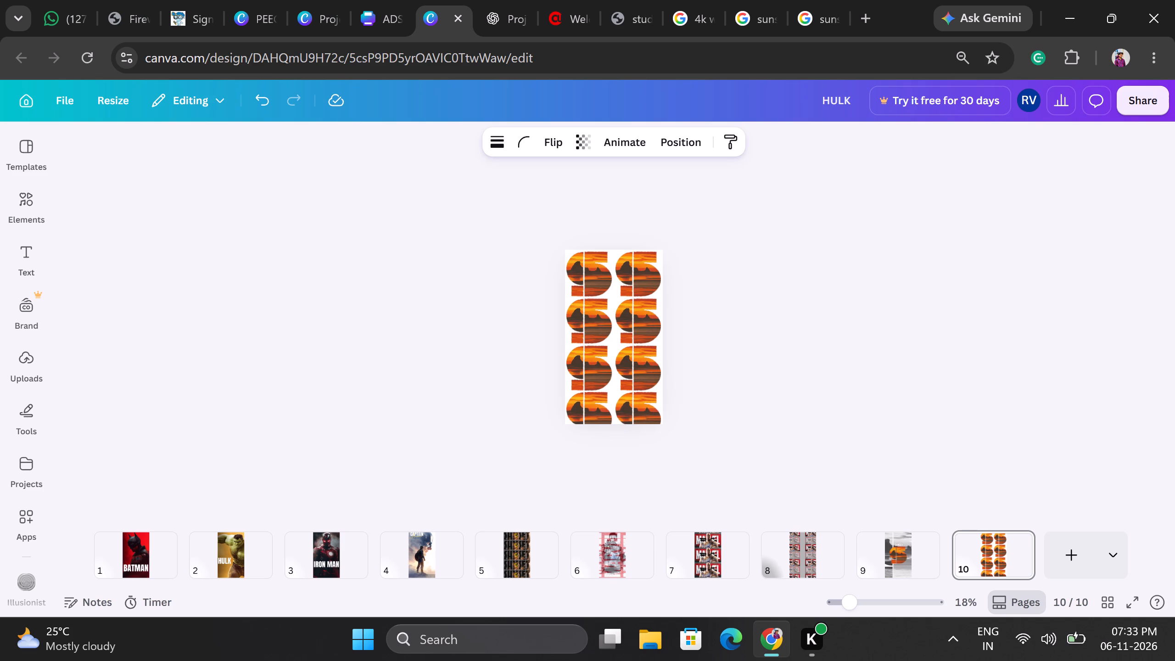
key(Down)
key(Down)
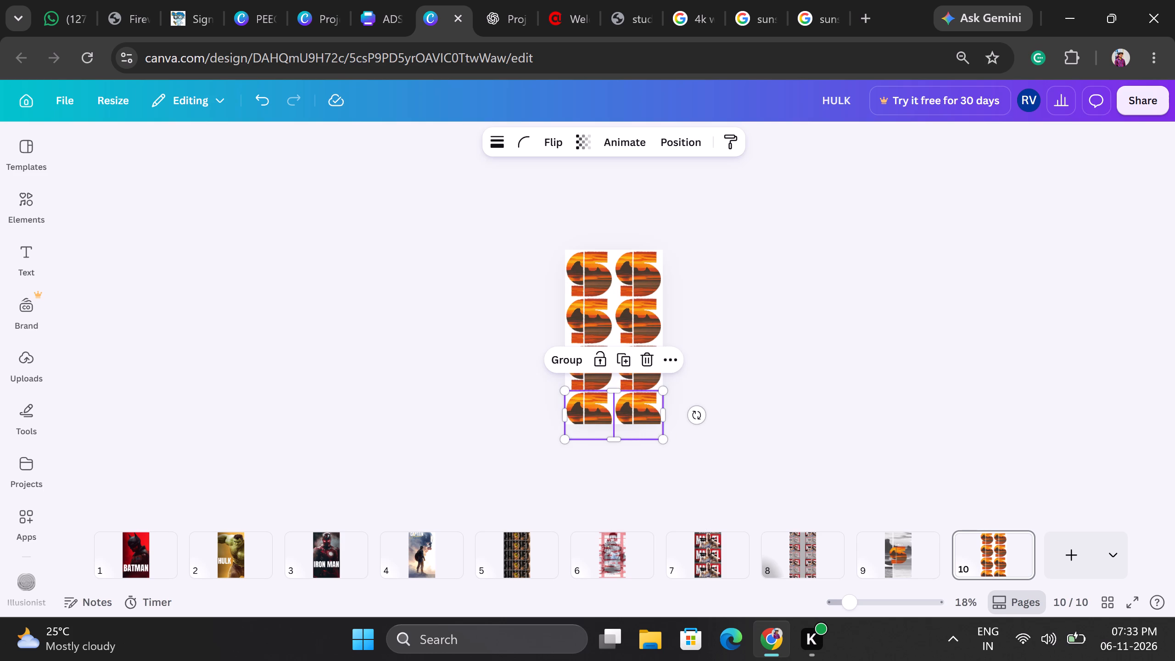
Scale all eight S letters down together to fit the page height and centre the grid horizontally on page 10.
click(739, 401)
drag(699, 423, 629, 392)
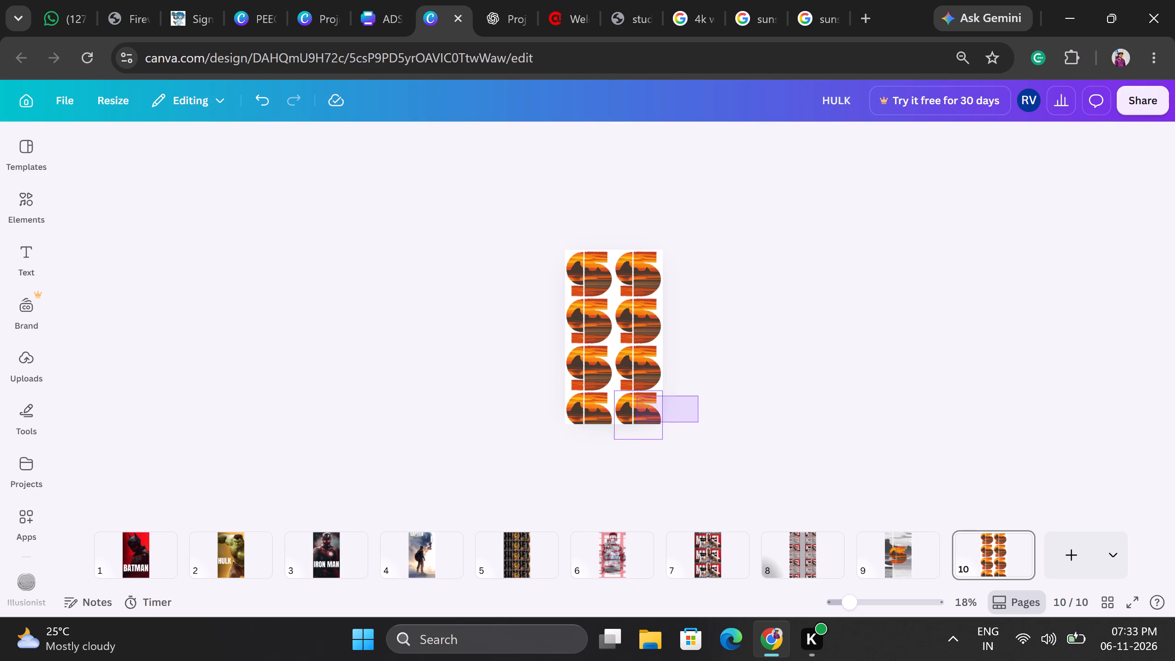
drag(629, 392, 544, 223)
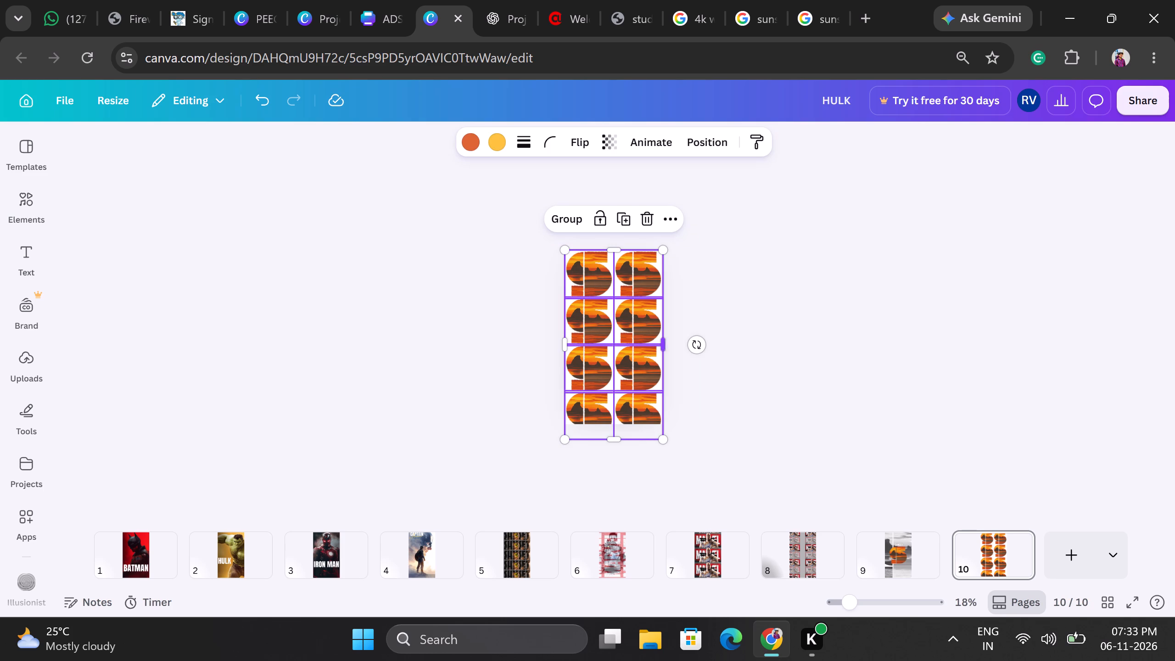
drag(660, 443, 641, 419)
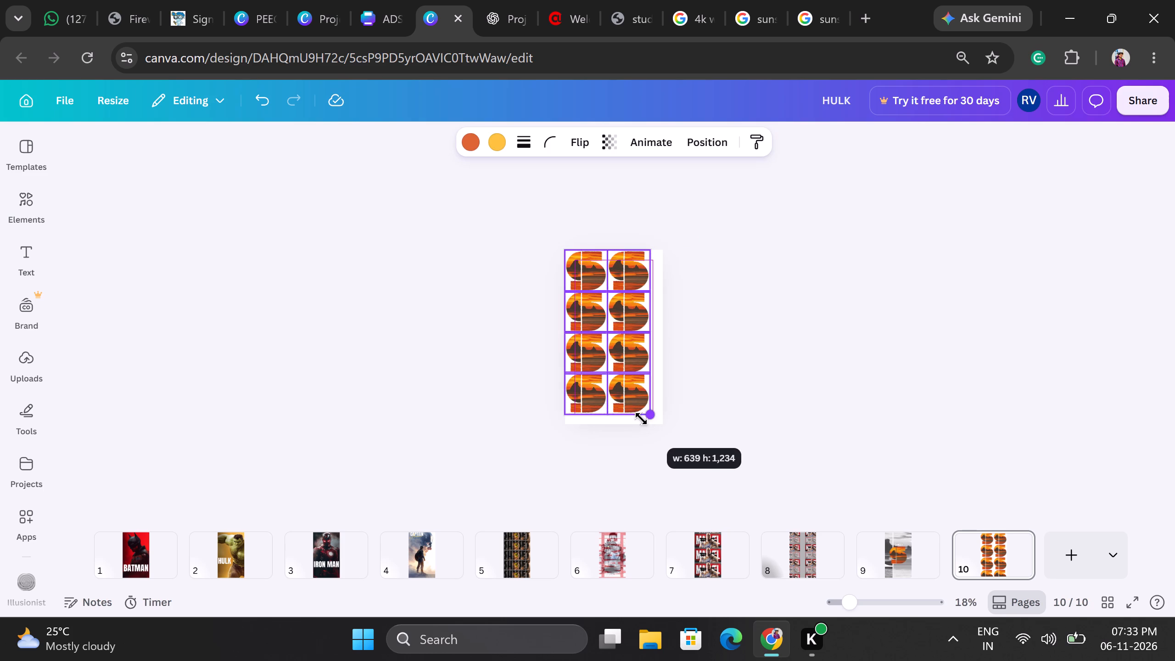
drag(641, 419, 642, 429)
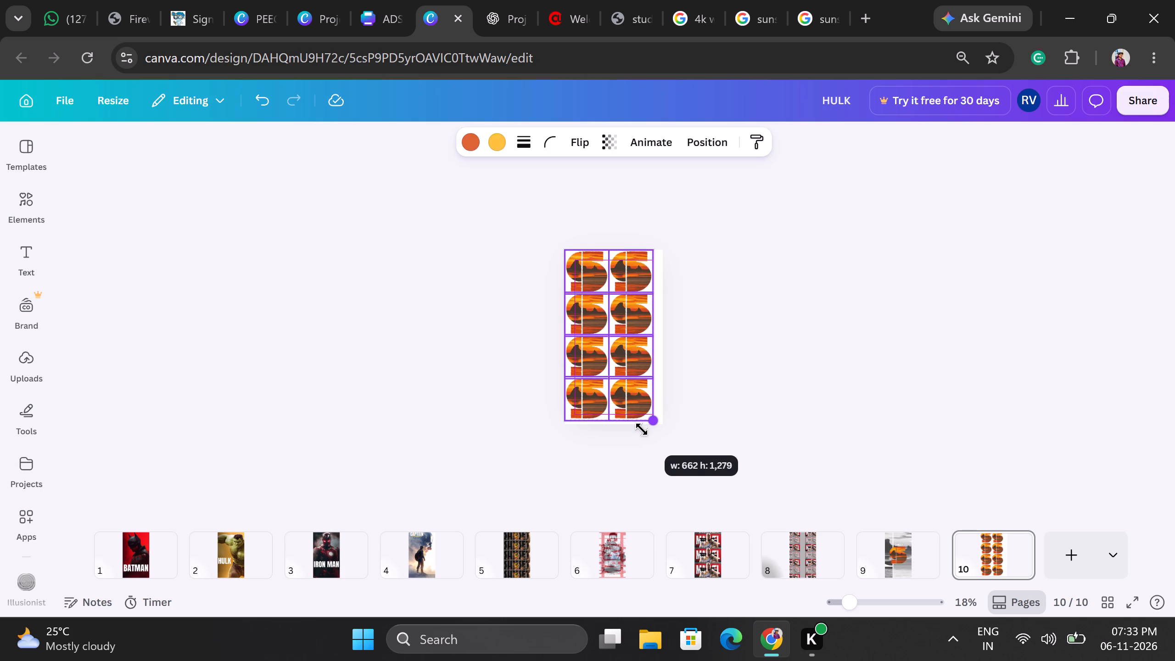
drag(642, 429, 643, 432)
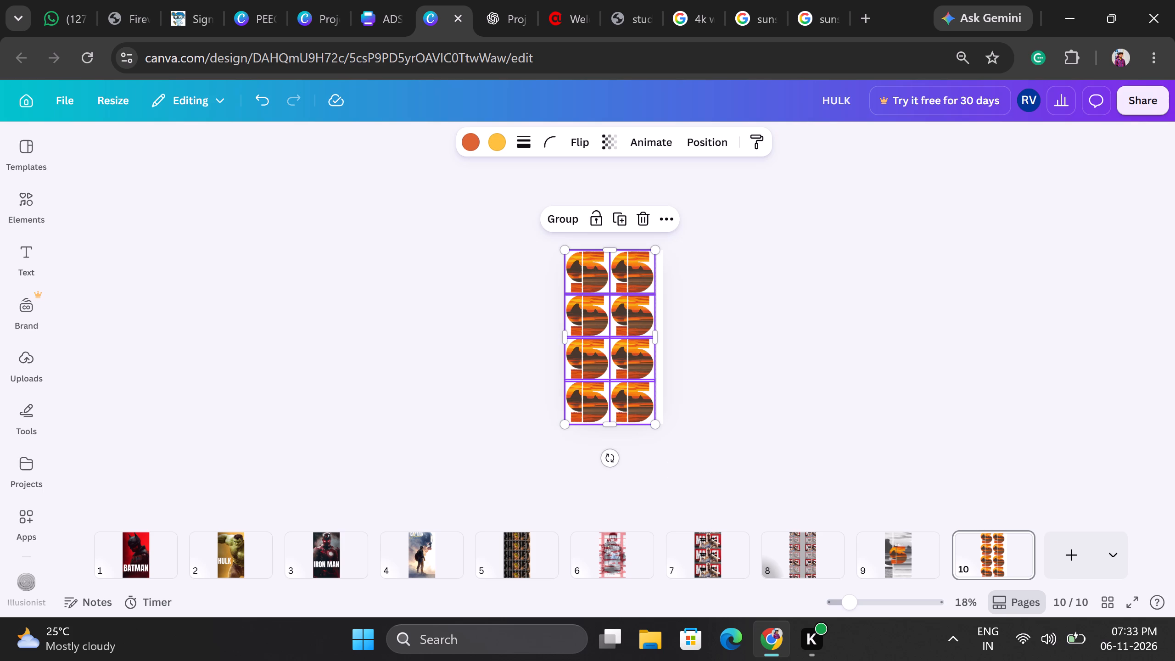
drag(606, 344, 610, 344)
click(829, 333)
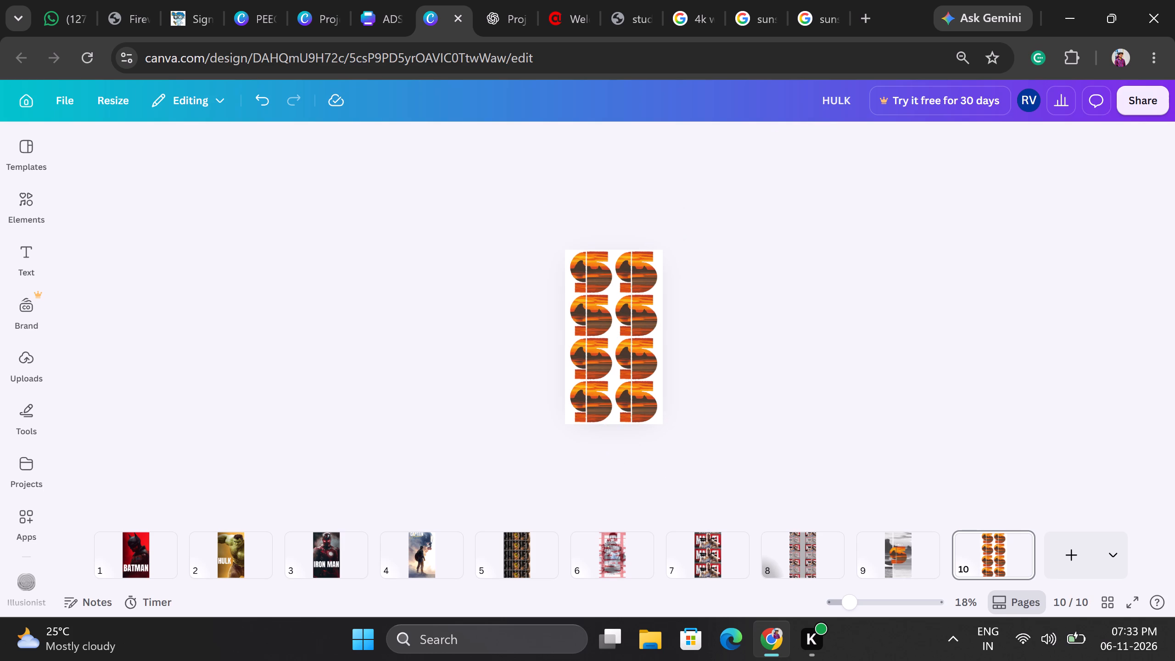
Select the four S letters in the right column on page 10 and scale them down together to about half size.
click(505, 277)
double_click(505, 277)
drag(719, 254, 646, 315)
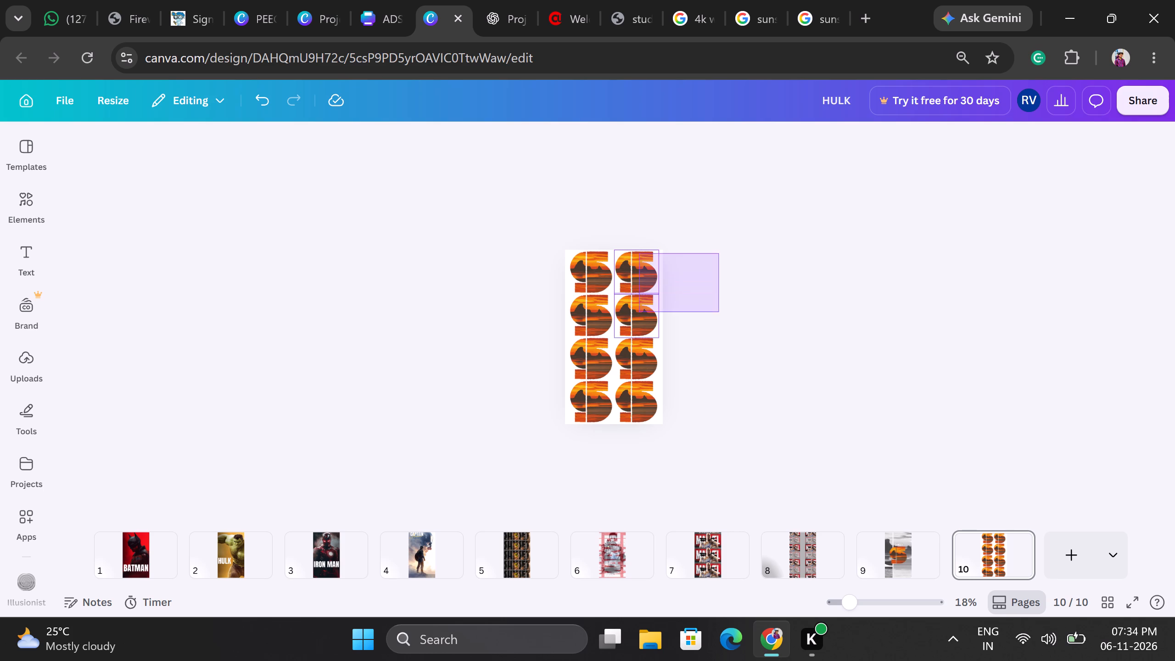
drag(646, 315, 634, 446)
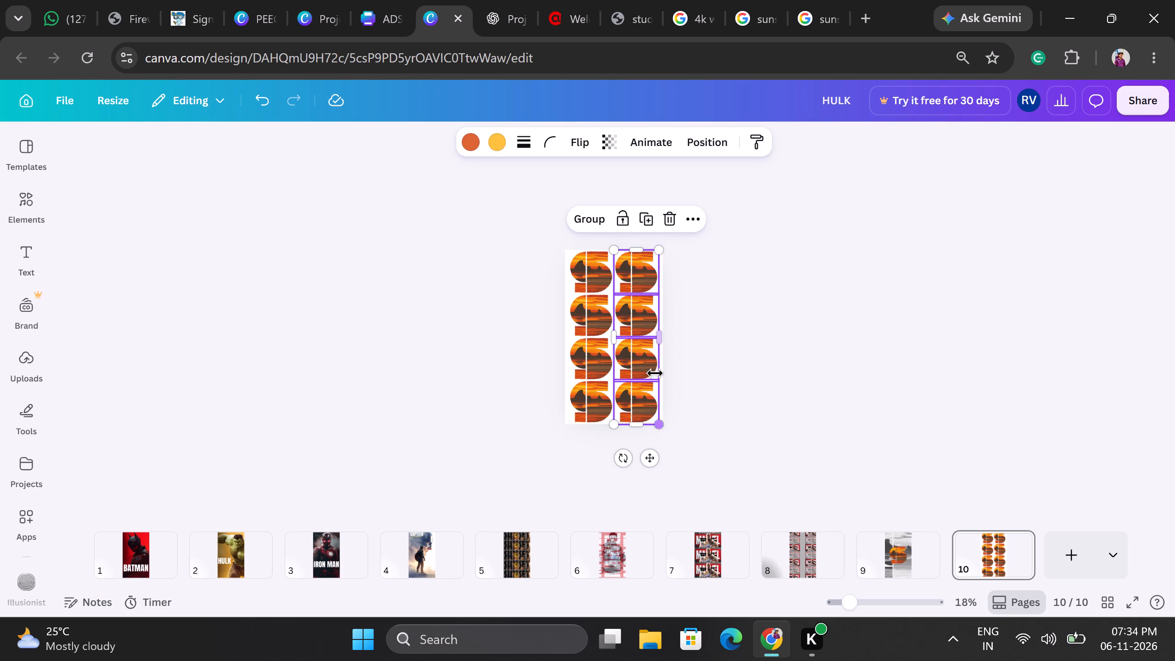
drag(659, 424, 637, 379)
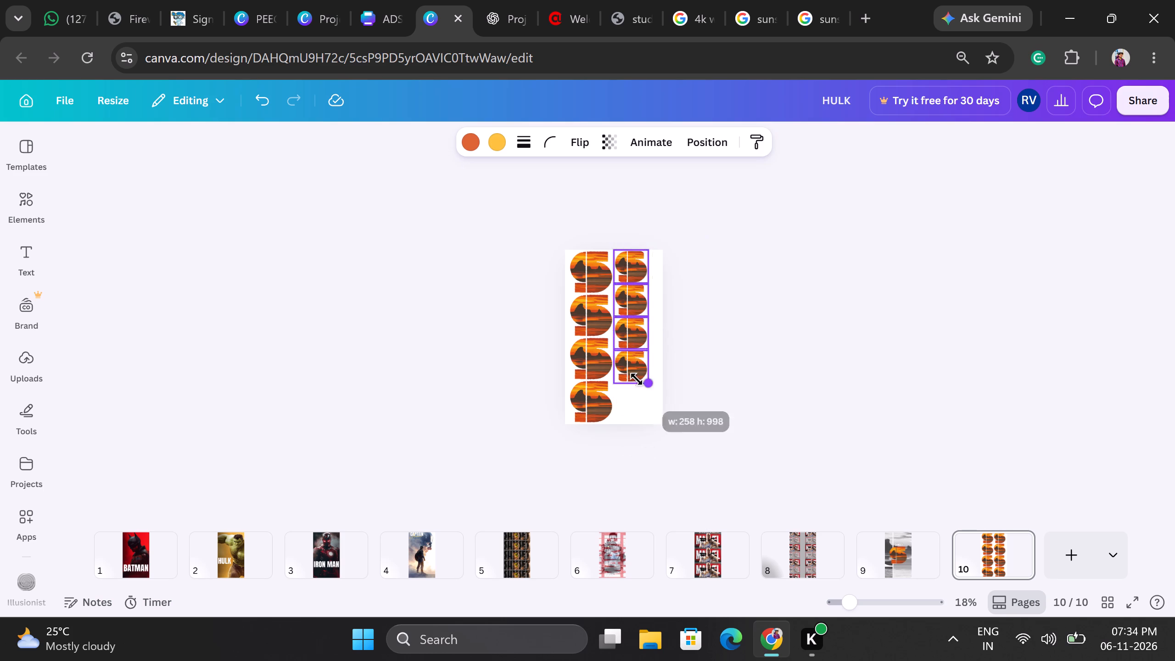
drag(637, 379, 603, 273)
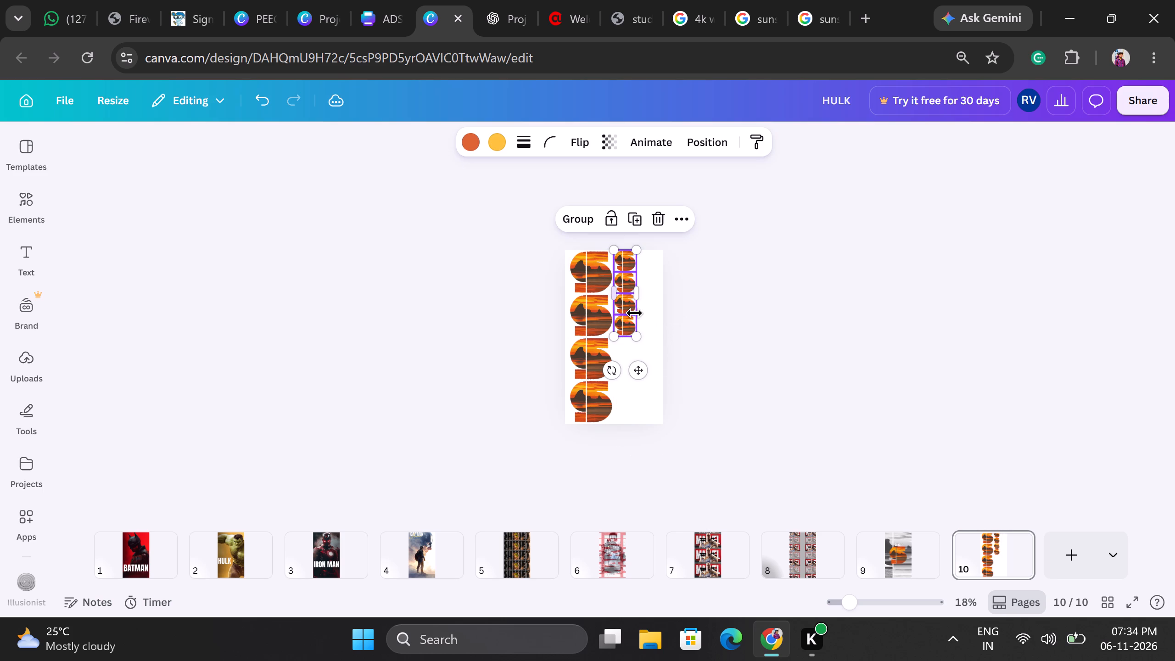
drag(636, 336, 608, 282)
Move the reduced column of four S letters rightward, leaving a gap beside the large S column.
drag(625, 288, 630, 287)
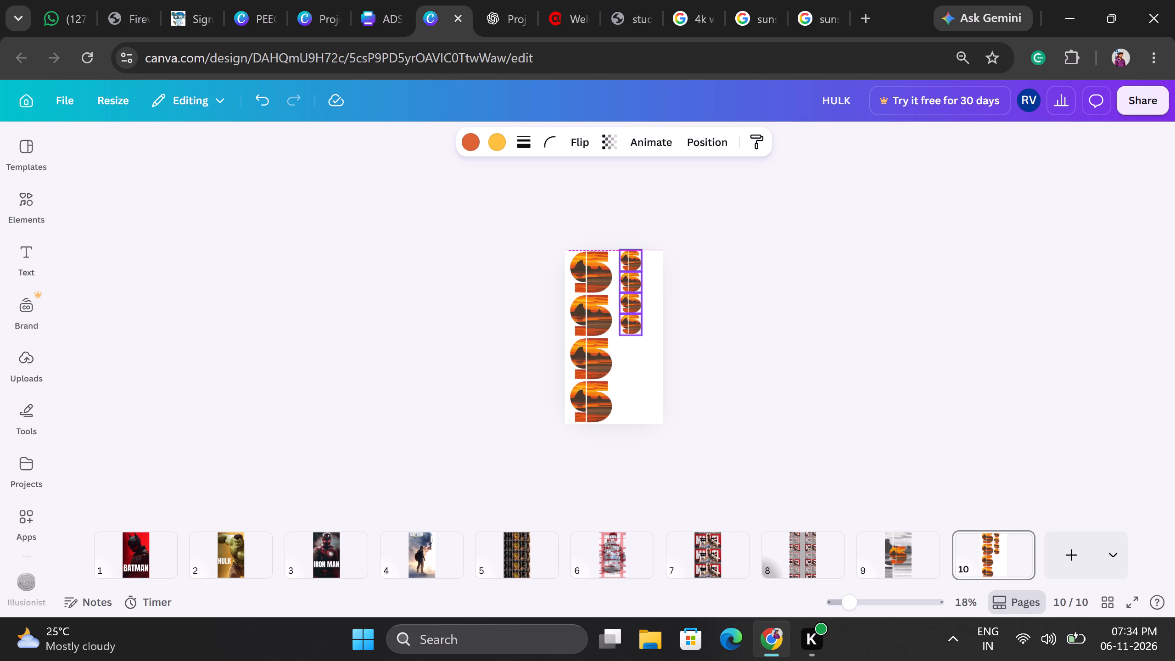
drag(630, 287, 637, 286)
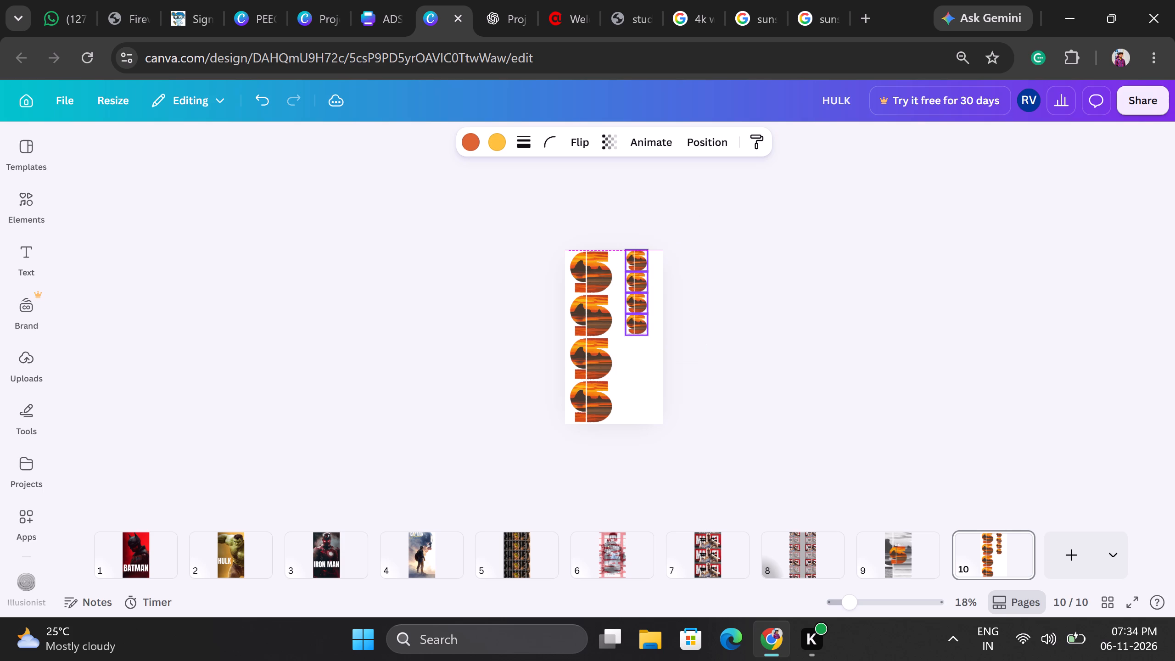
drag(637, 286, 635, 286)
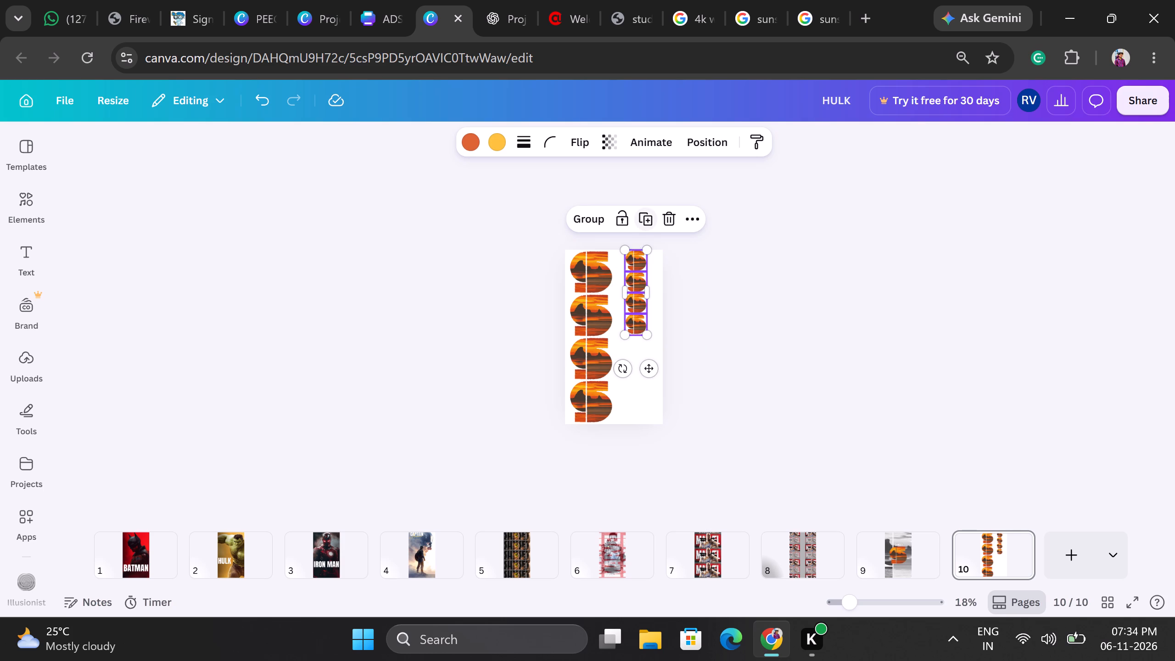
Duplicate the four small S letters and place the copy directly below them in the same column, running slightly past the page's bottom edge.
click(651, 226)
drag(635, 292, 635, 325)
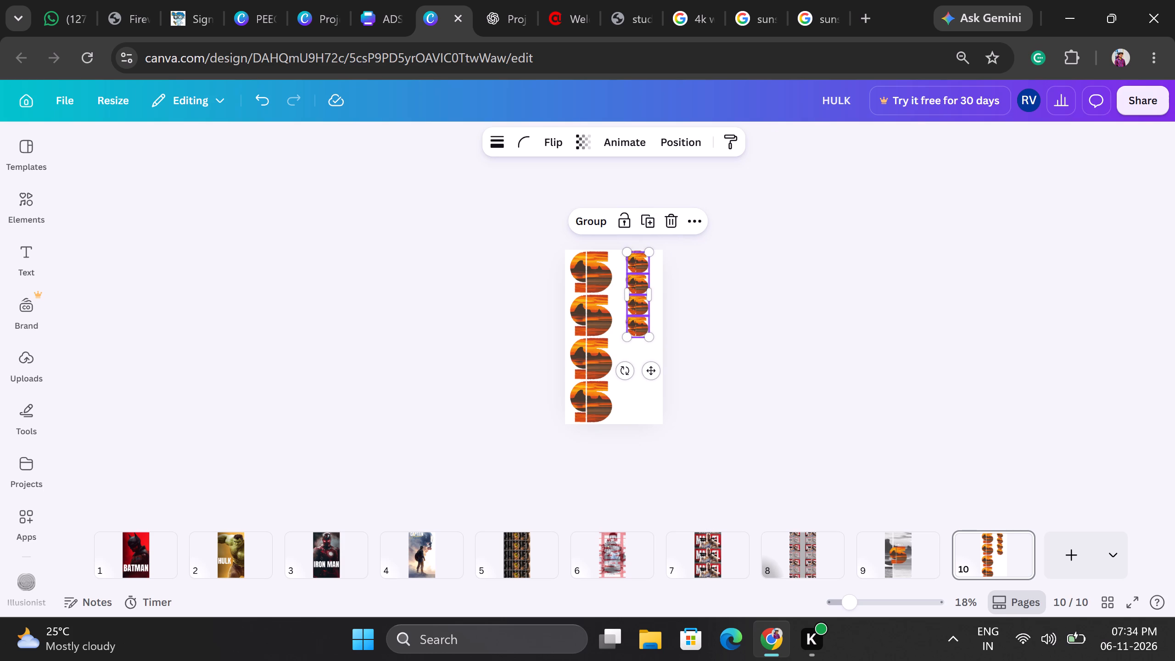
drag(635, 325, 635, 385)
key(Up)
key(Up)
key(Up)
key(Up)
key(Up)
key(Up)
key(Up)
key(Up)
key(Up)
key(Up)
key(Up)
key(Up)
key(Up)
key(Up)
key(Up)
key(Up)
key(Up)
key(Up)
key(Up)
key(Up)
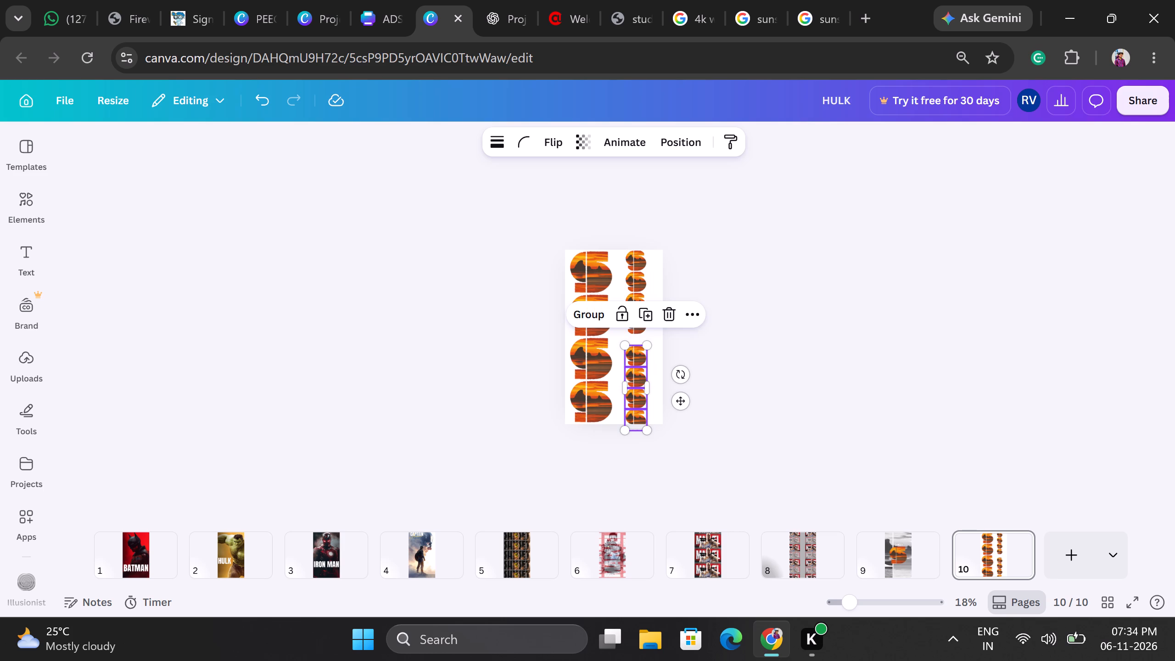
click(808, 361)
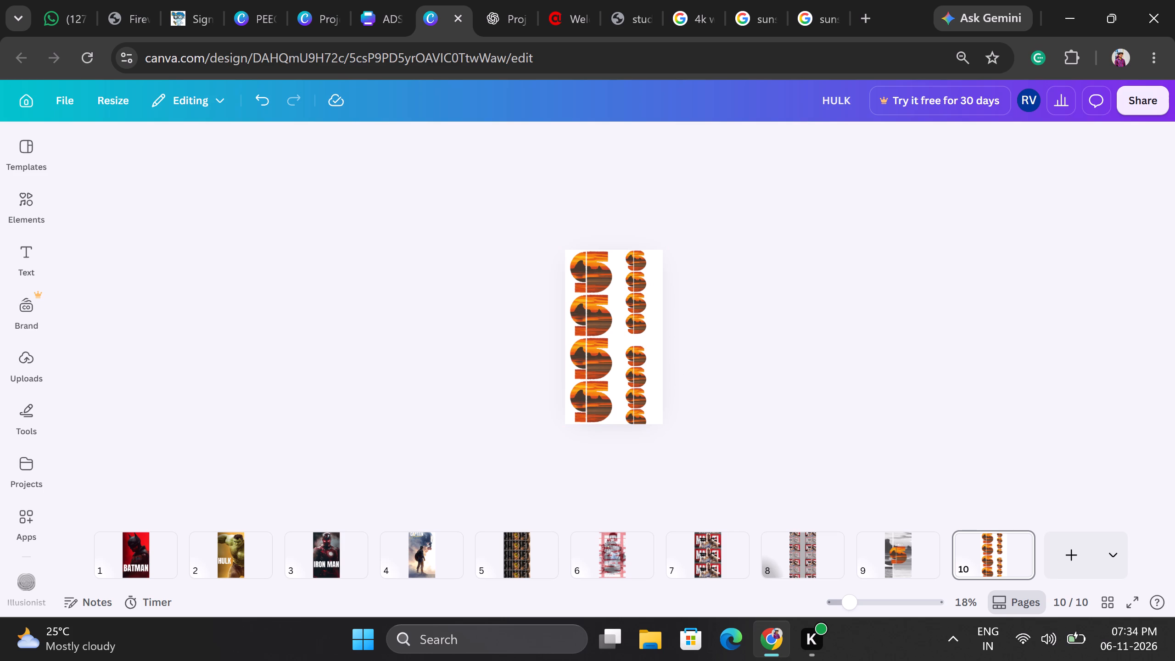
Select the lower four small S letters and nudge them up to close the gap beneath the upper four.
drag(681, 349, 638, 418)
key(Up)
key(Up)
key(Up)
key(Up)
key(Up)
key(Up)
key(Up)
key(Up)
key(Up)
key(Up)
key(Up)
key(Up)
key(Up)
key(Up)
key(Up)
key(Up)
key(Up)
key(Up)
key(Up)
key(Up)
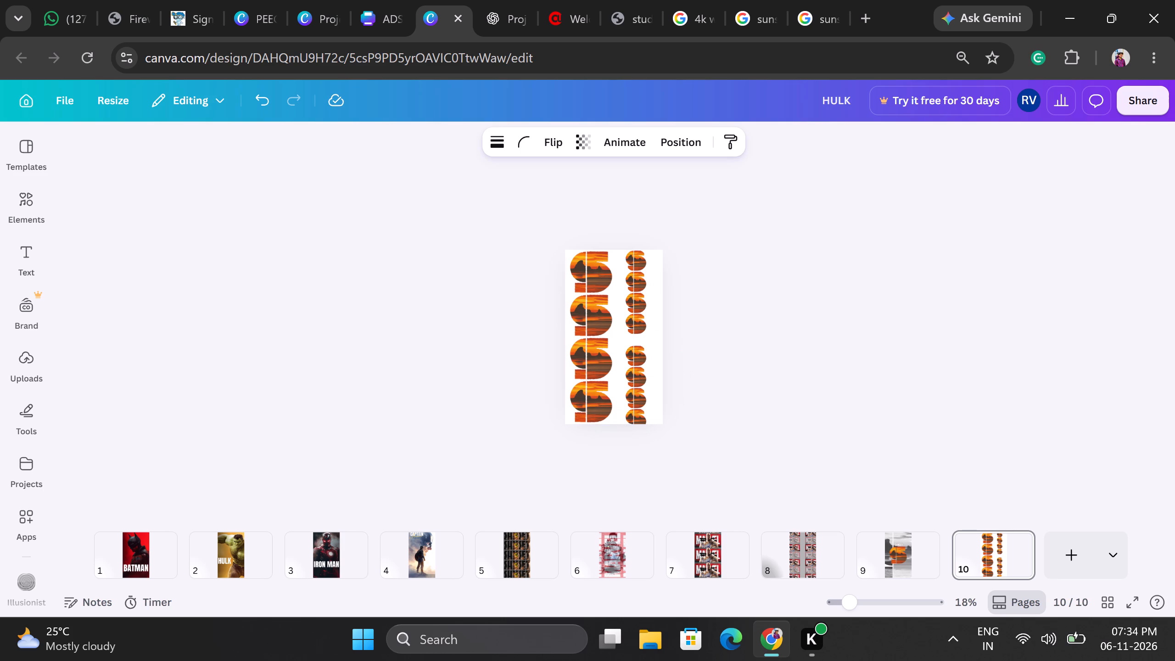
key(Up)
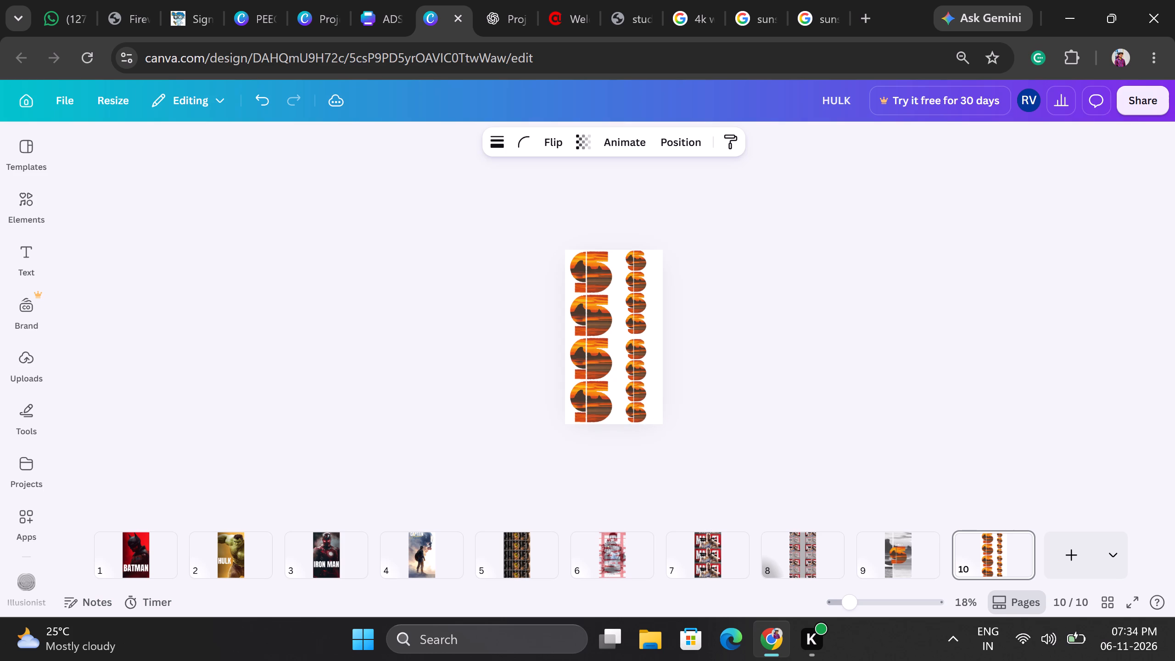
key(Up)
key(Up)
key(Up)
key(Up)
key(Up)
key(Up)
key(Up)
key(Up)
key(Up)
key(Up)
key(Up)
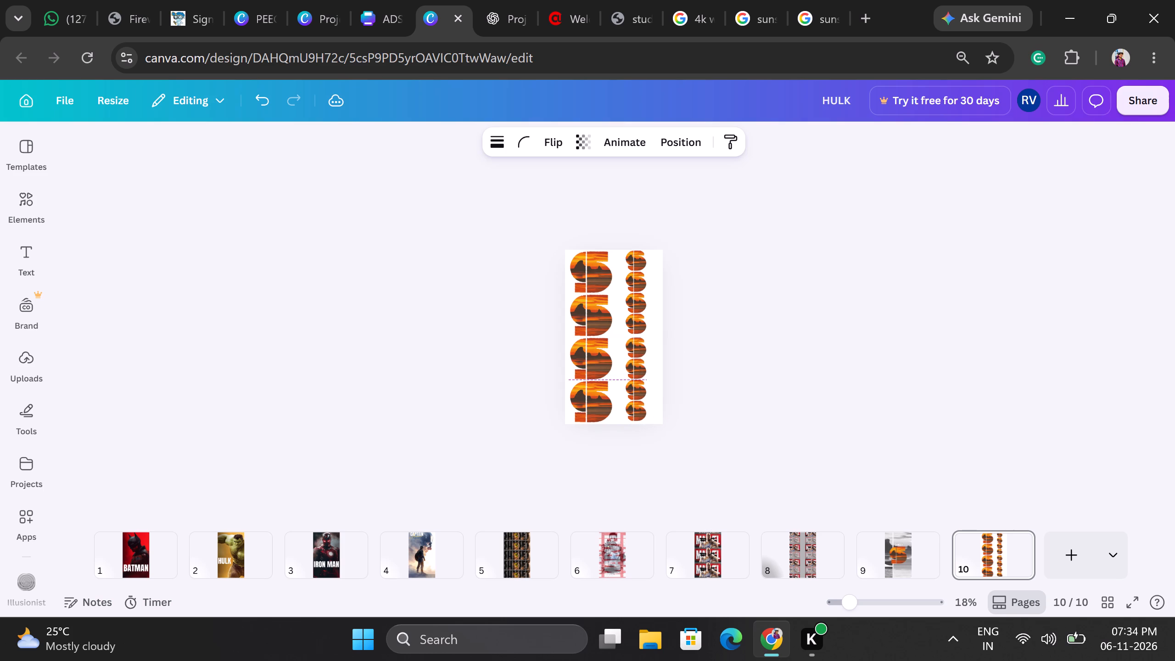
key(Up)
key(Up)
key(Up)
key(Up)
key(Up)
key(Up)
key(Up)
key(Up)
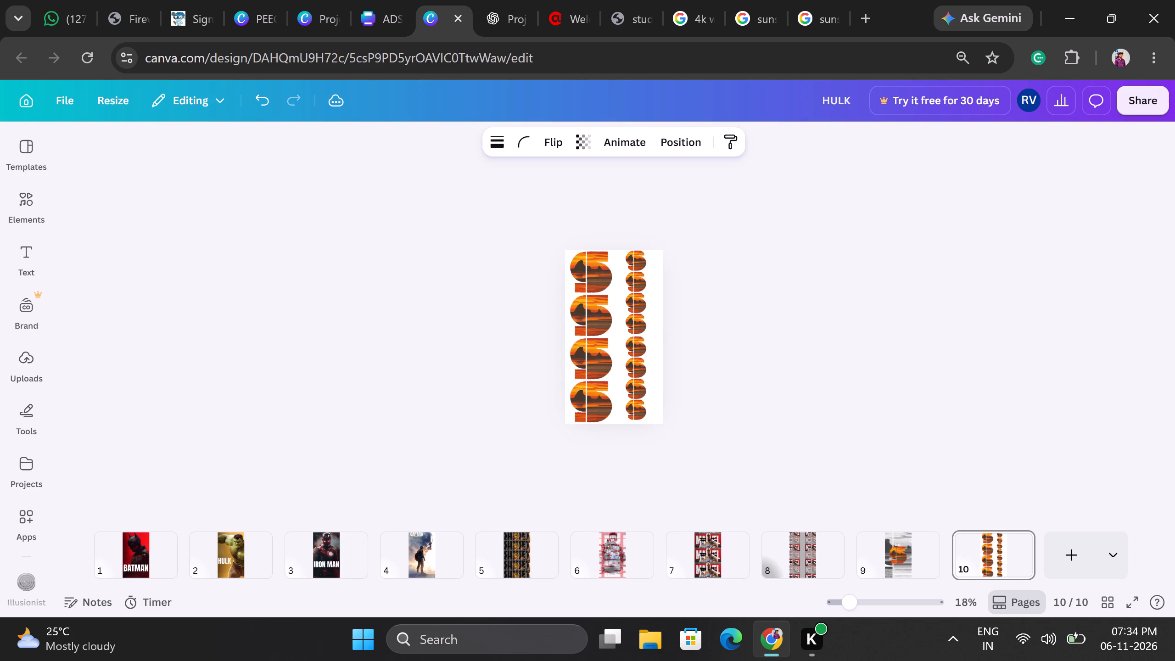
key(Up)
key(Up)
key(Up)
key(Up)
key(Up)
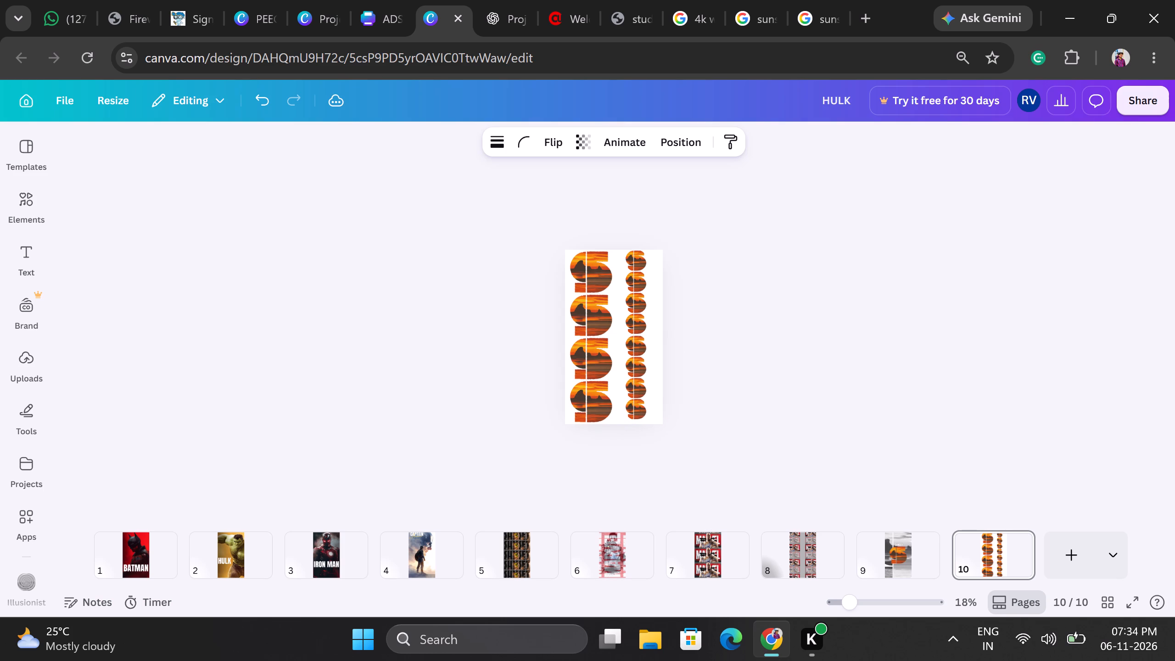
key(Up)
key(Up)
key(Up)
key(Up)
key(Up)
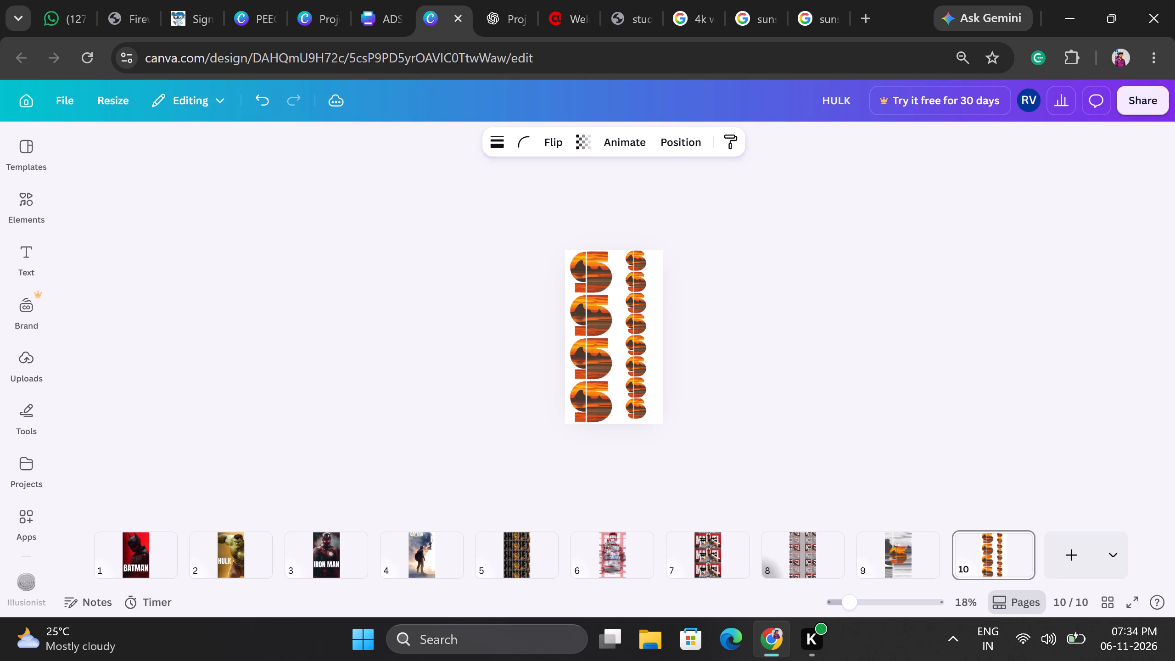
key(Up)
key(Up)
key(Up)
key(Left)
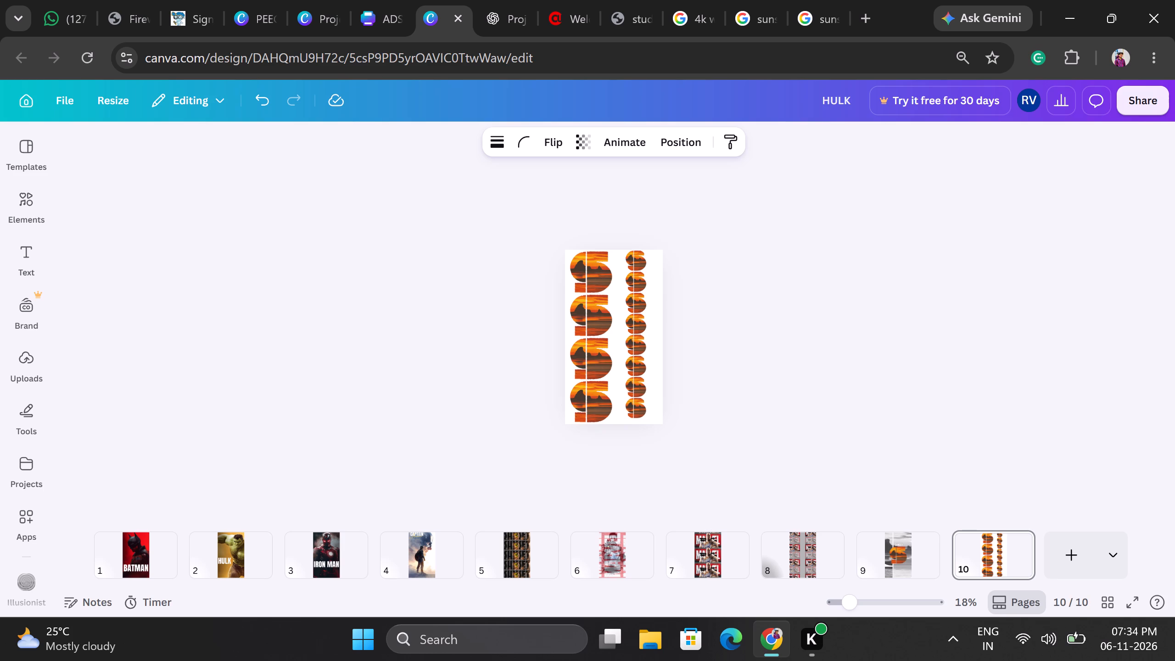
key(Right)
key(Up)
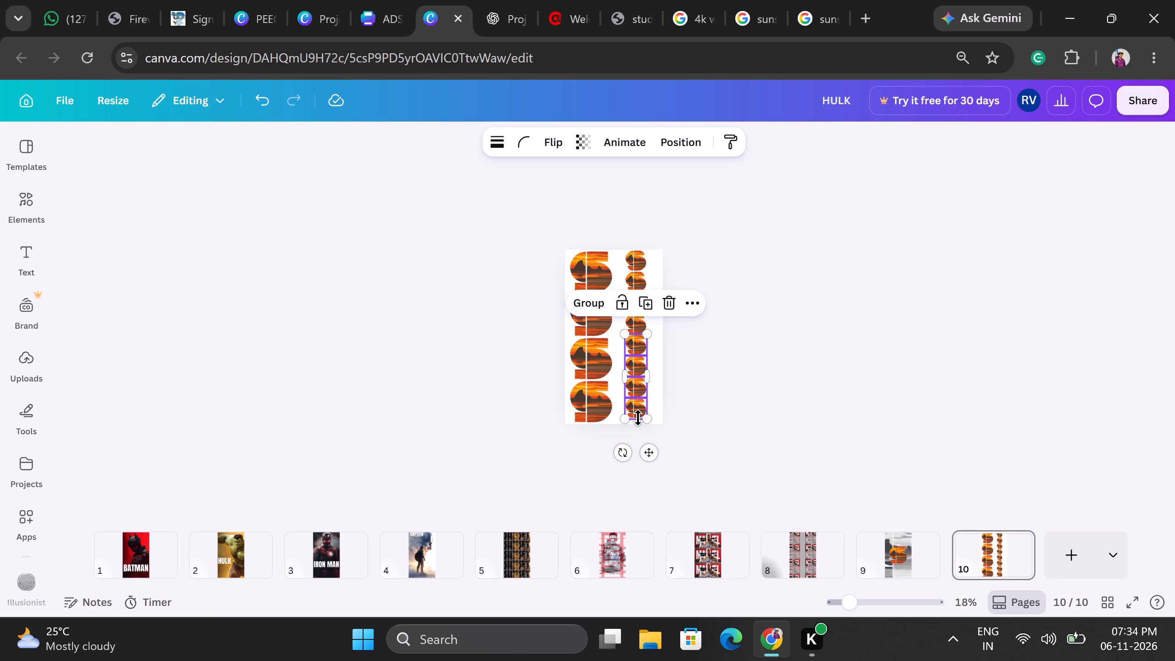
Fine-tune the height of the lower four small S letters so the spacing matches the rest of the column.
key(Up)
key(Down)
key(Up)
key(Up)
key(Up)
key(Up)
key(Up)
key(Up)
key(Up)
key(Up)
key(Up)
key(Up)
key(Up)
key(Up)
key(Up)
key(Up)
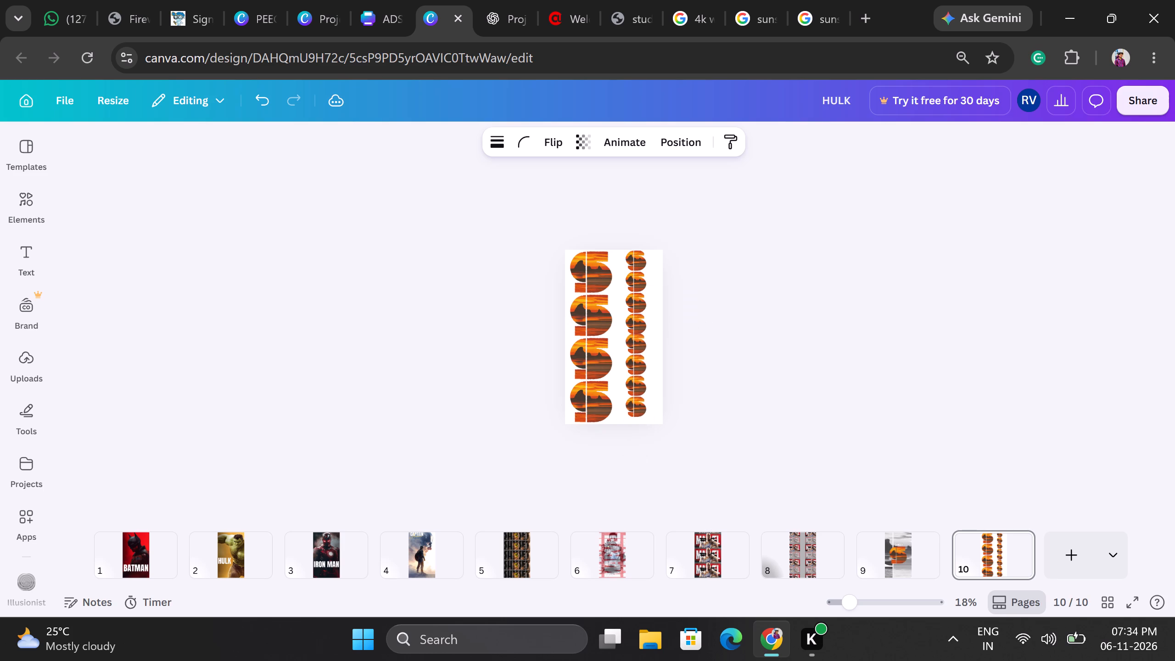
key(Down)
key(Down)
key(Down)
key(Down)
key(Down)
key(Down)
key(Down)
key(Down)
key(Down)
key(Down)
key(Down)
key(Down)
key(Down)
key(Down)
key(Down)
key(Down)
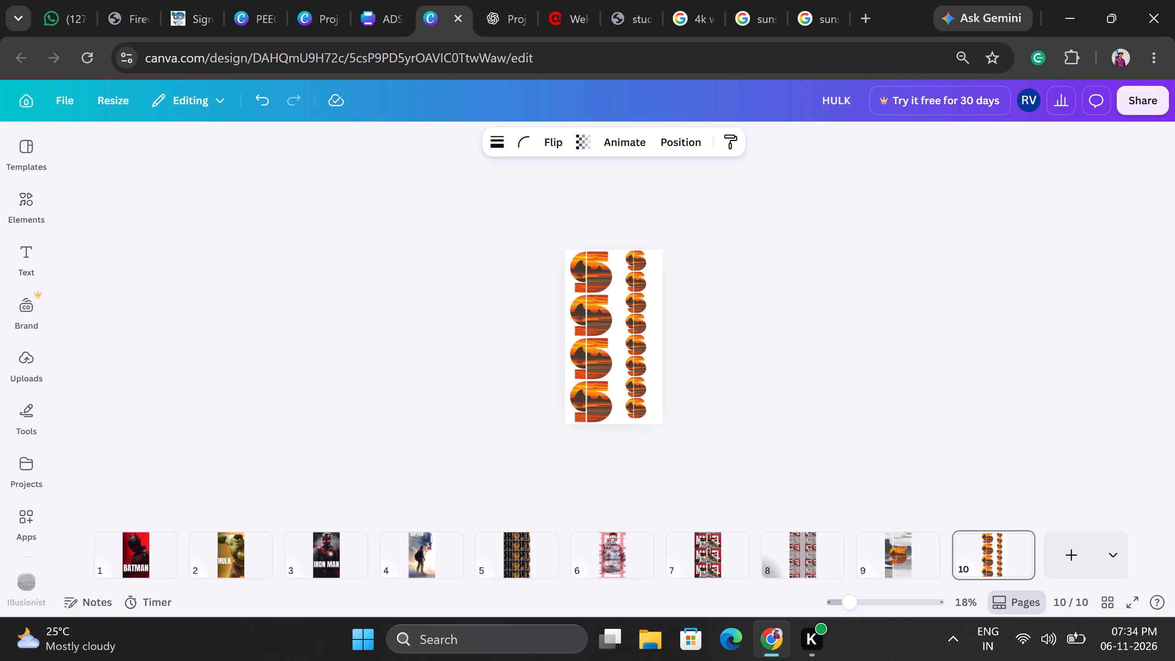
key(Up)
key(Up)
key(Down)
key(Down)
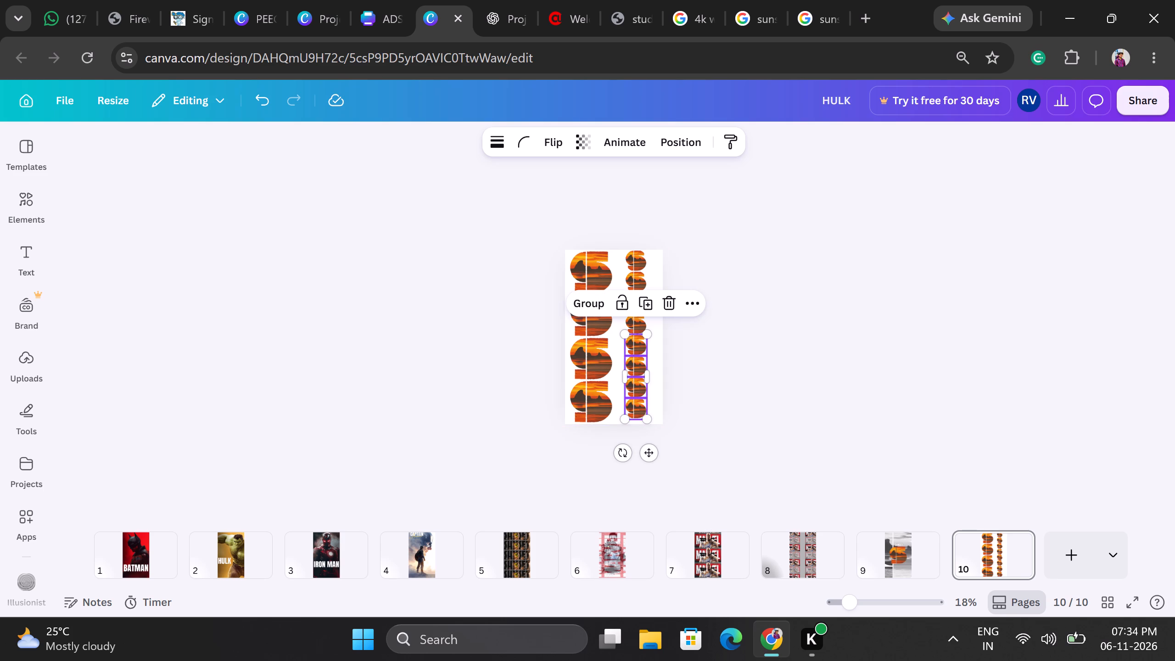
Scale all eight small S letters up together slightly so their column fills the page height.
drag(689, 241, 639, 426)
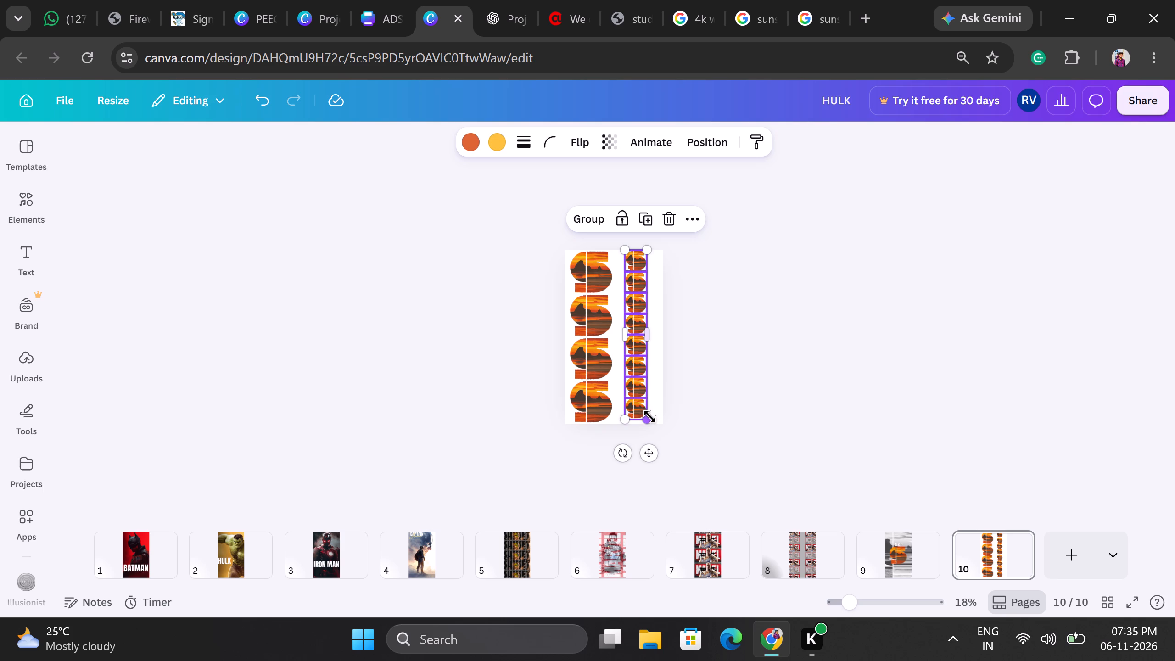
drag(650, 416, 652, 424)
click(736, 380)
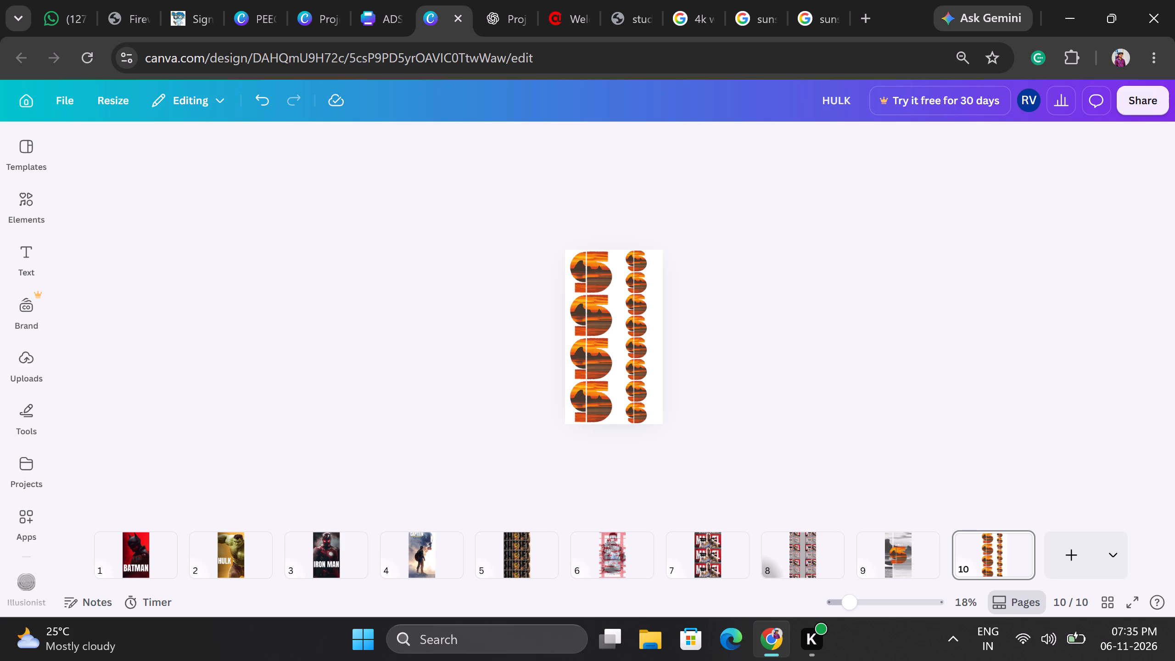
Shift the column of eight small S letters leftward until it sits close beside the large S column.
drag(677, 252, 629, 444)
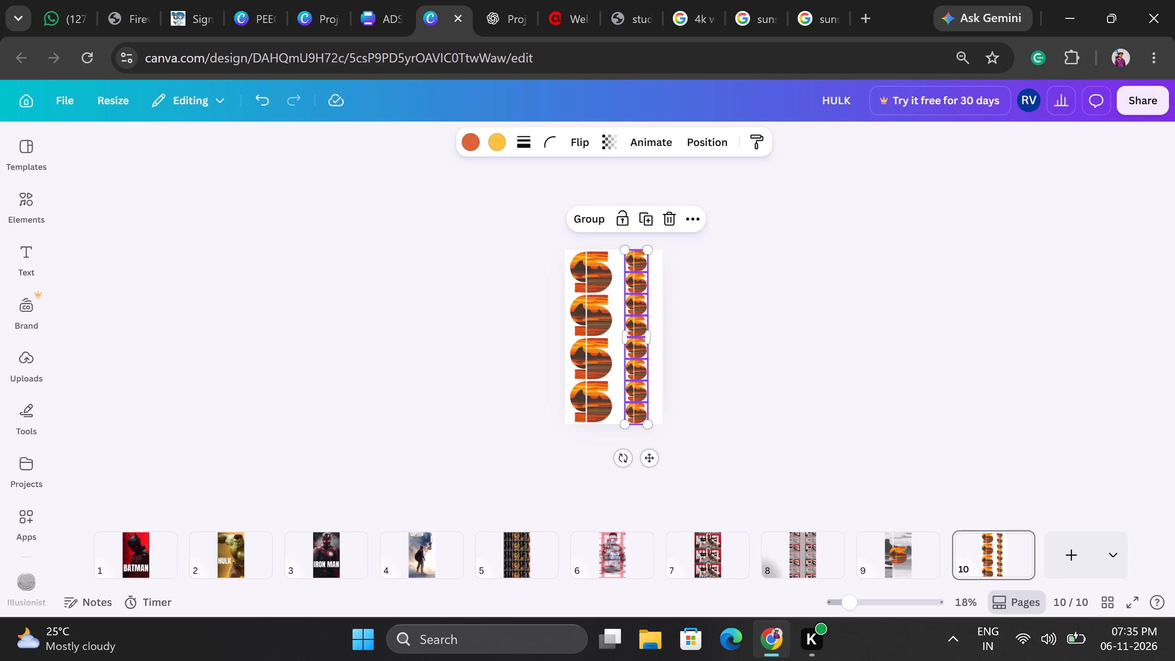
key(Left)
key(Left)
key(Left)
key(Left)
key(Left)
key(Left)
key(Left)
key(Left)
key(Left)
key(Left)
key(Left)
key(Left)
key(Left)
key(Left)
key(Left)
key(Left)
key(Left)
key(Left)
key(Left)
key(Left)
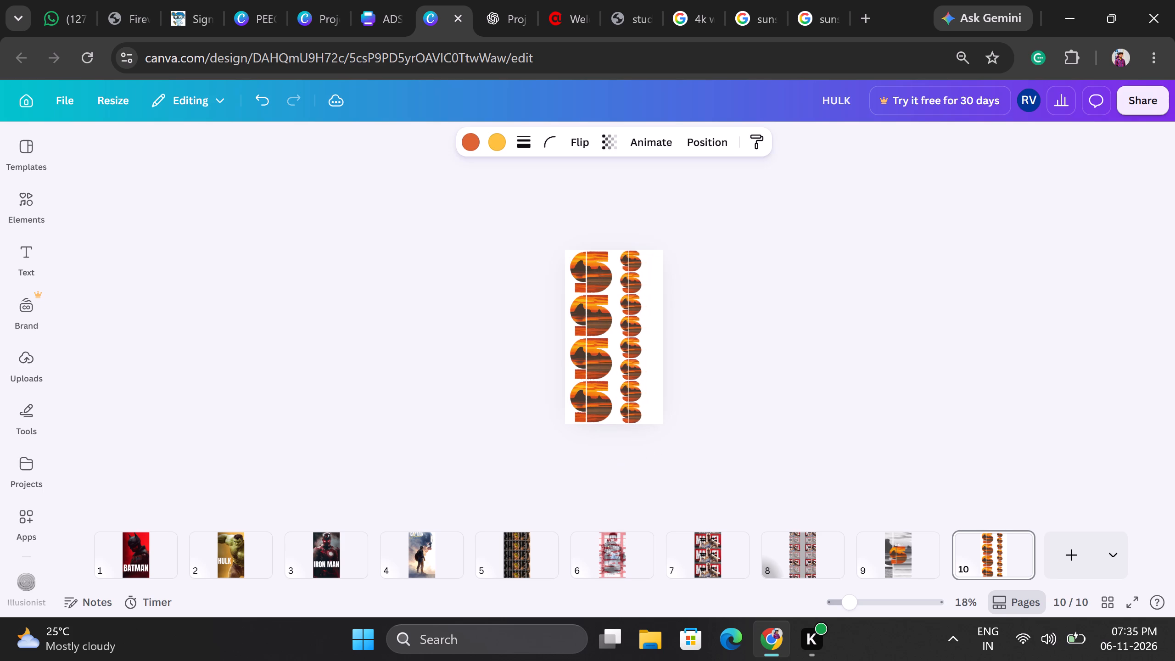
key(Left)
key(Left)
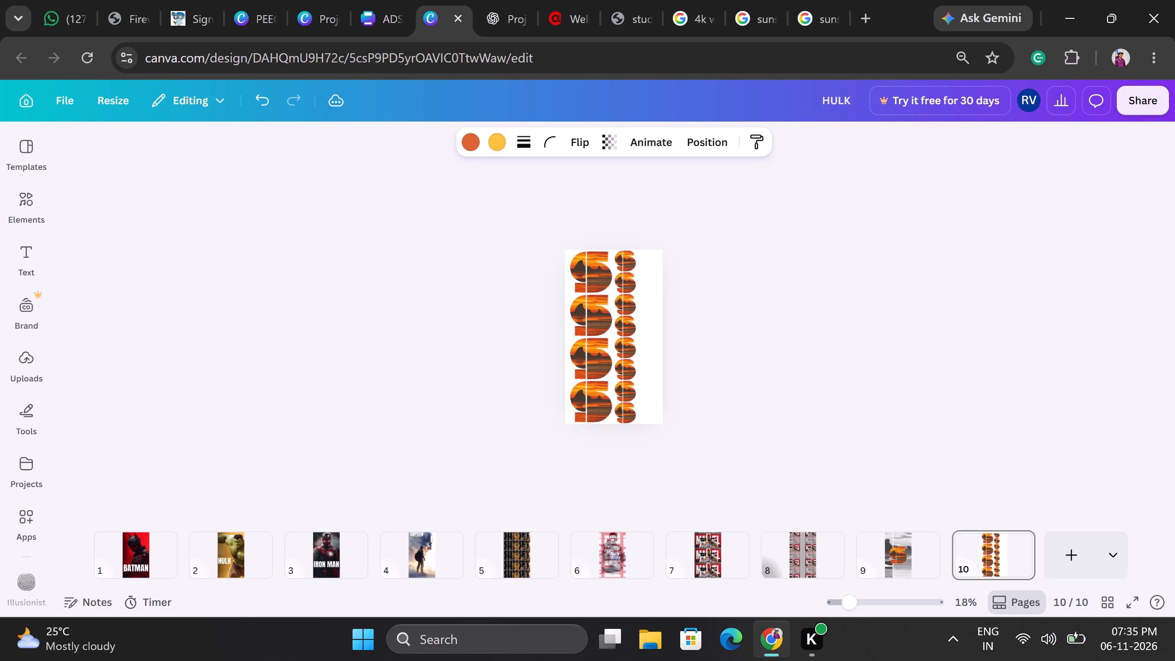
key(Left)
key(Left)
key(Left)
key(Left)
key(Left)
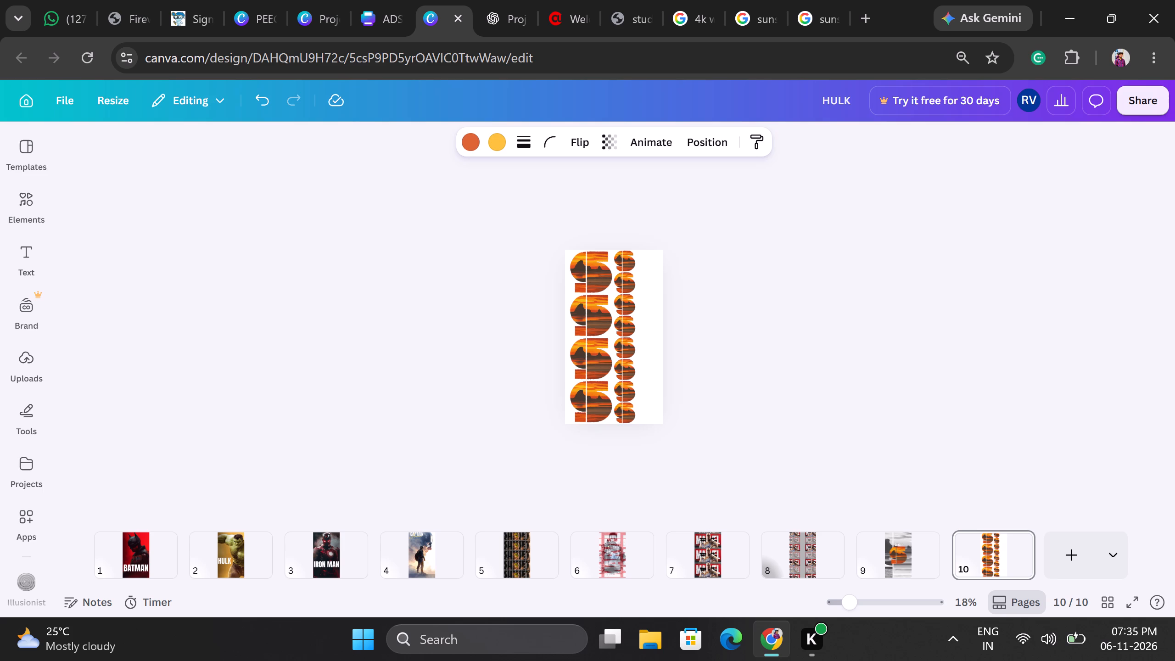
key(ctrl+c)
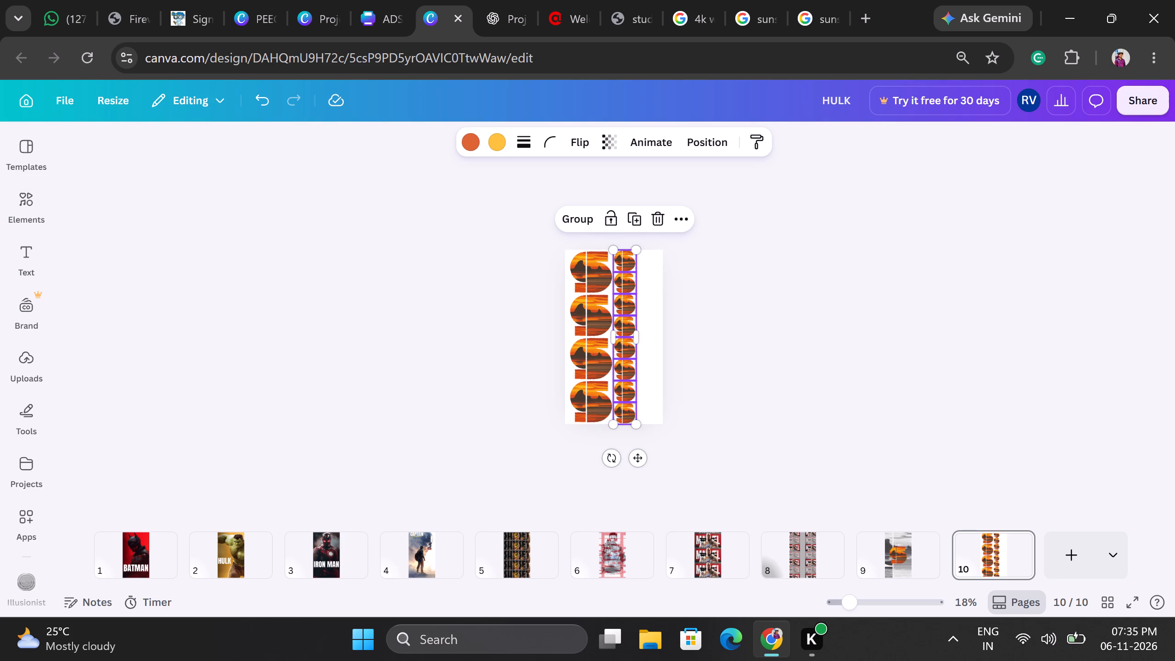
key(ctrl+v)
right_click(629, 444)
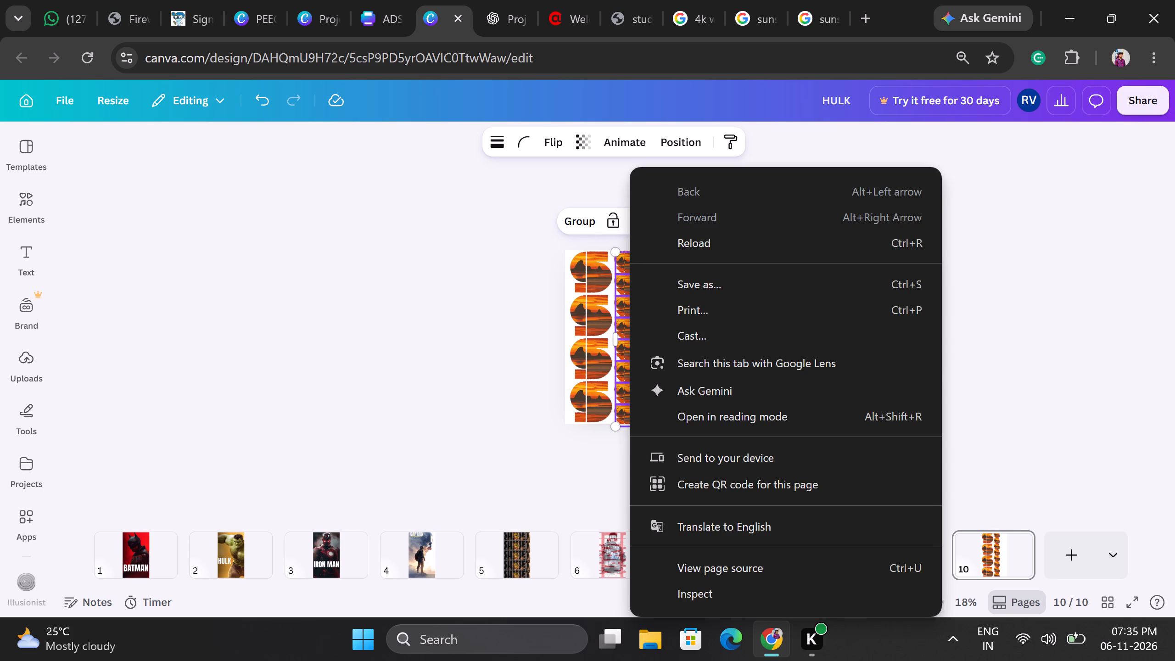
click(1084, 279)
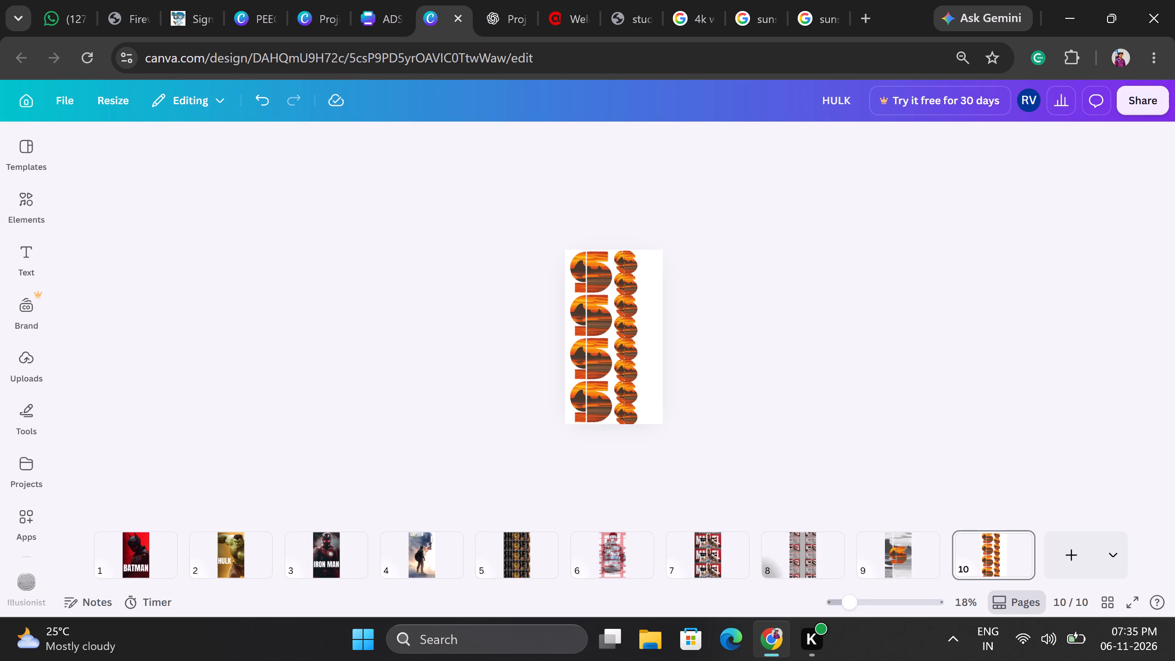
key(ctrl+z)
Select all eight small S letters and fine-tune their column's horizontal position so it sits slightly closer to the large S column.
drag(675, 244, 627, 422)
key(Left)
key(Left)
key(Left)
key(Left)
key(Left)
key(Left)
key(Left)
key(Left)
key(Left)
key(Left)
key(Left)
key(Left)
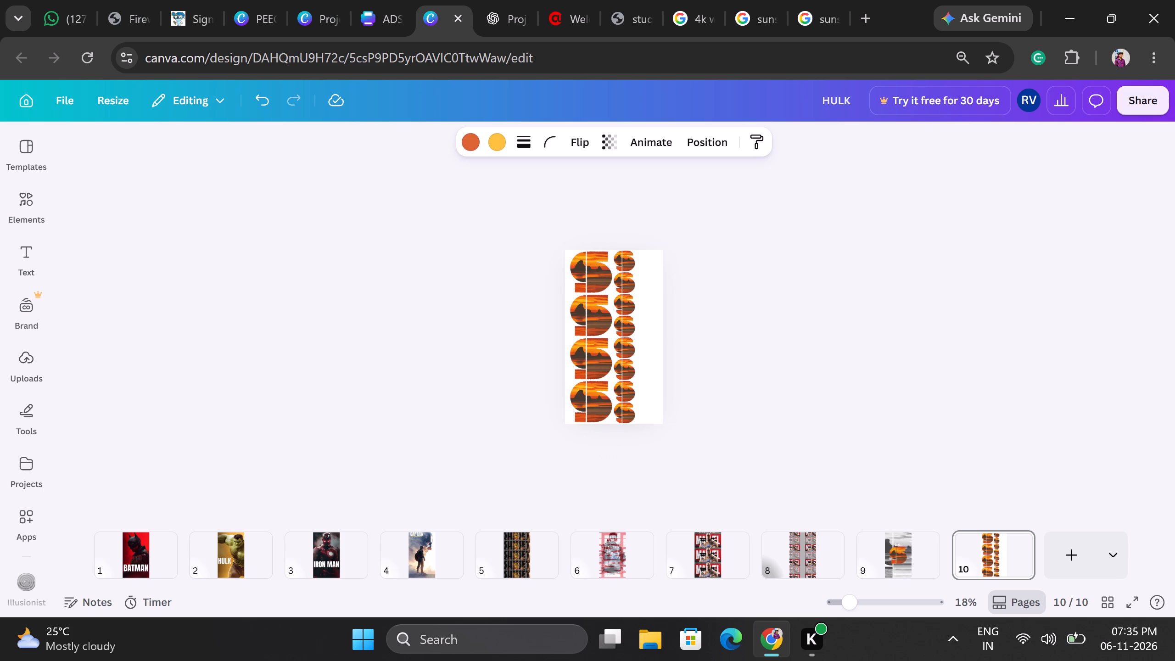
key(Left)
key(Right)
key(Right)
key(Right)
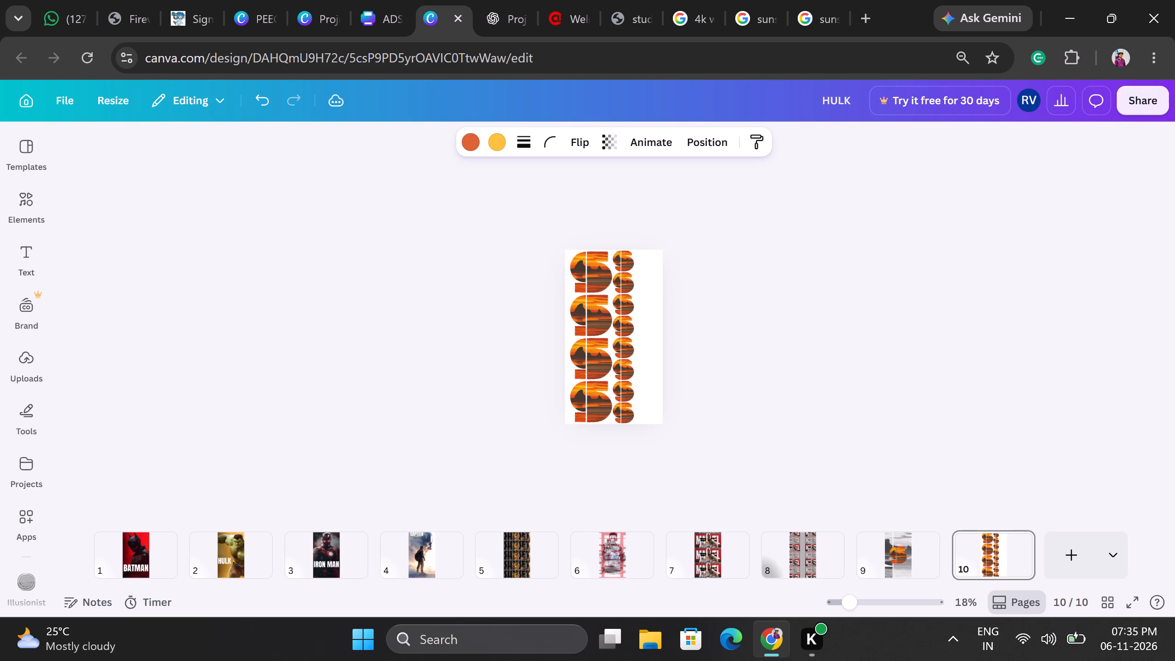
key(Right)
key(Right)
key(Right)
key(Right)
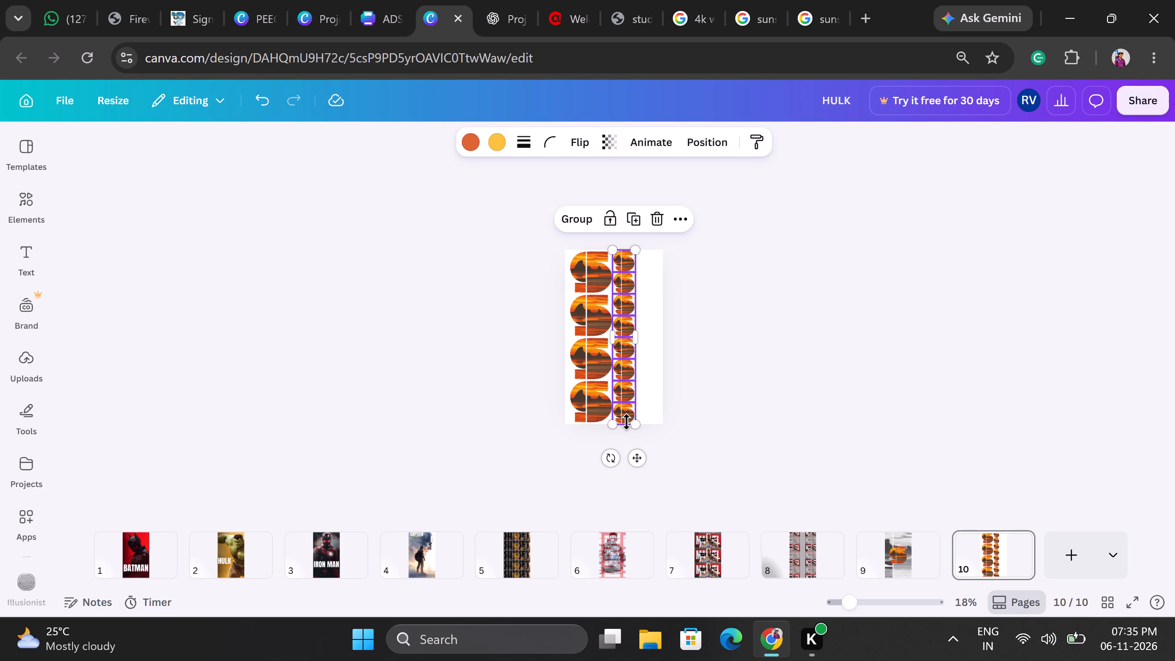
Duplicate the column of eight small S letters and place the copy directly to its right, aligned at the same height.
key(ctrl+c)
key(ctrl+v)
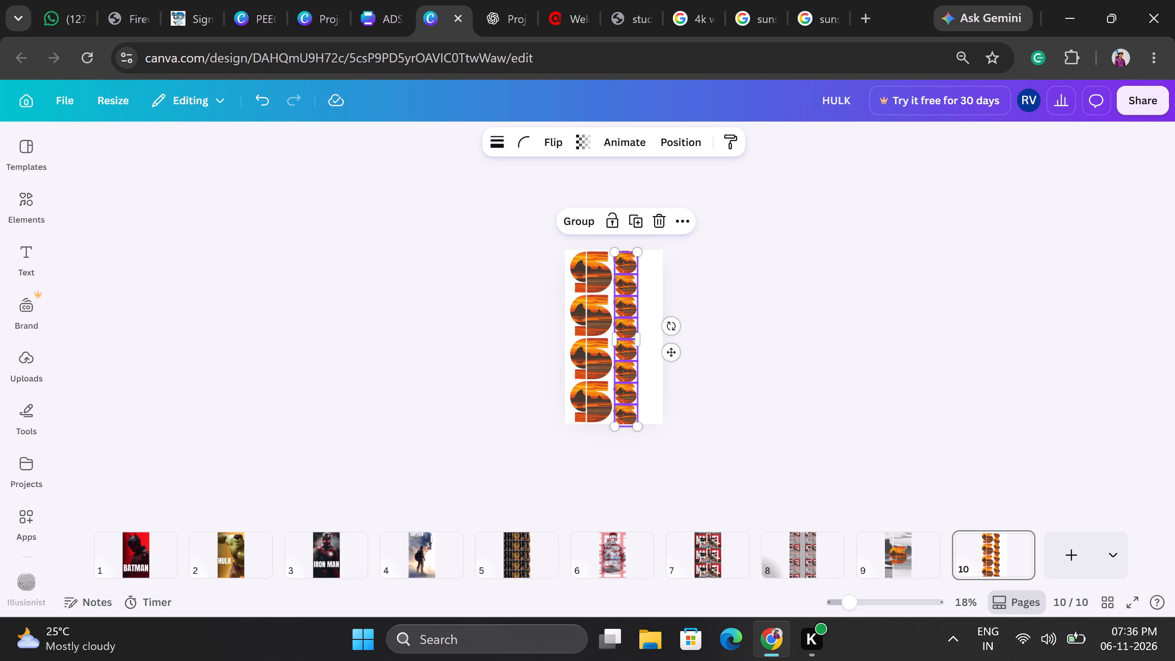
drag(629, 347, 647, 344)
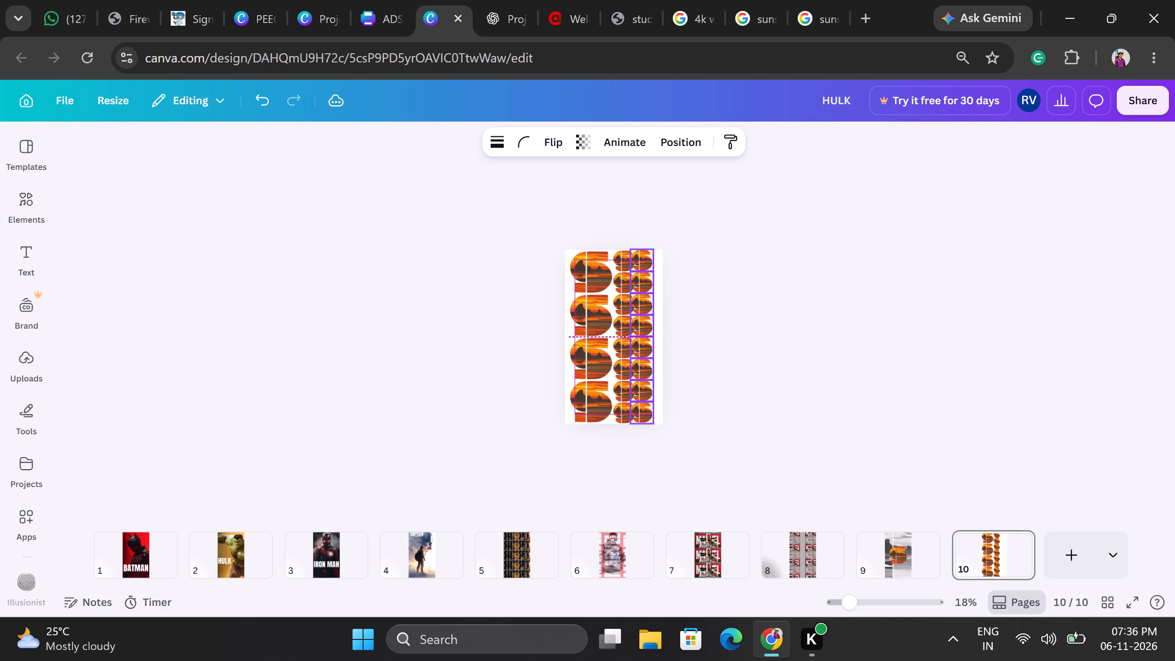
drag(647, 344, 648, 342)
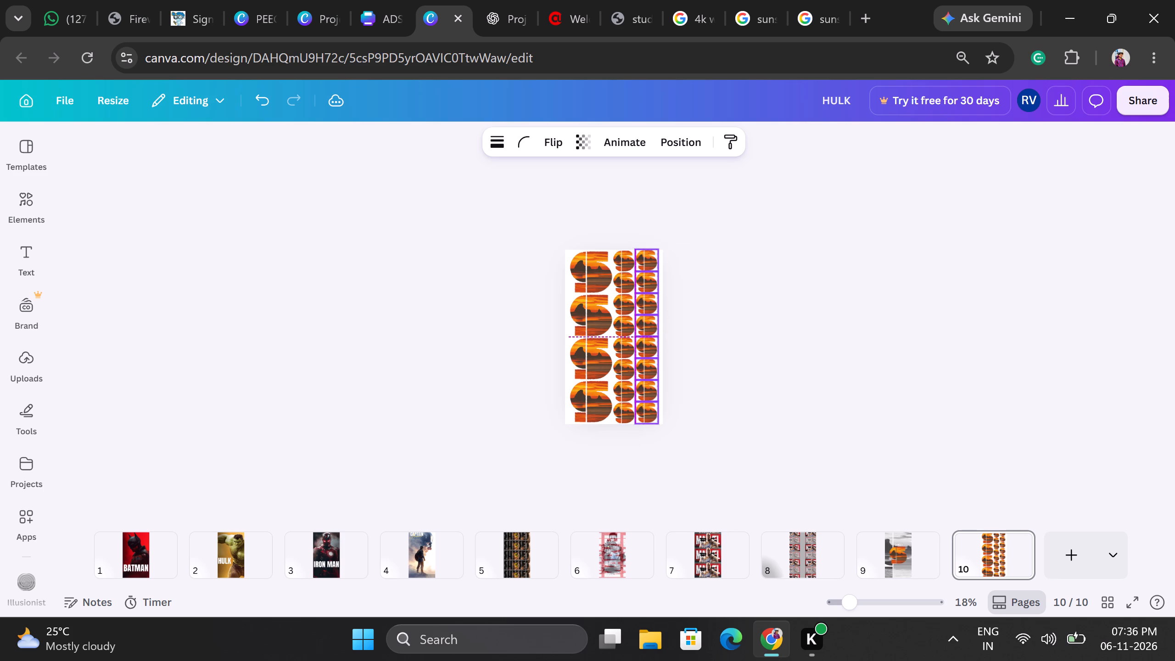
drag(648, 342, 648, 342)
click(770, 403)
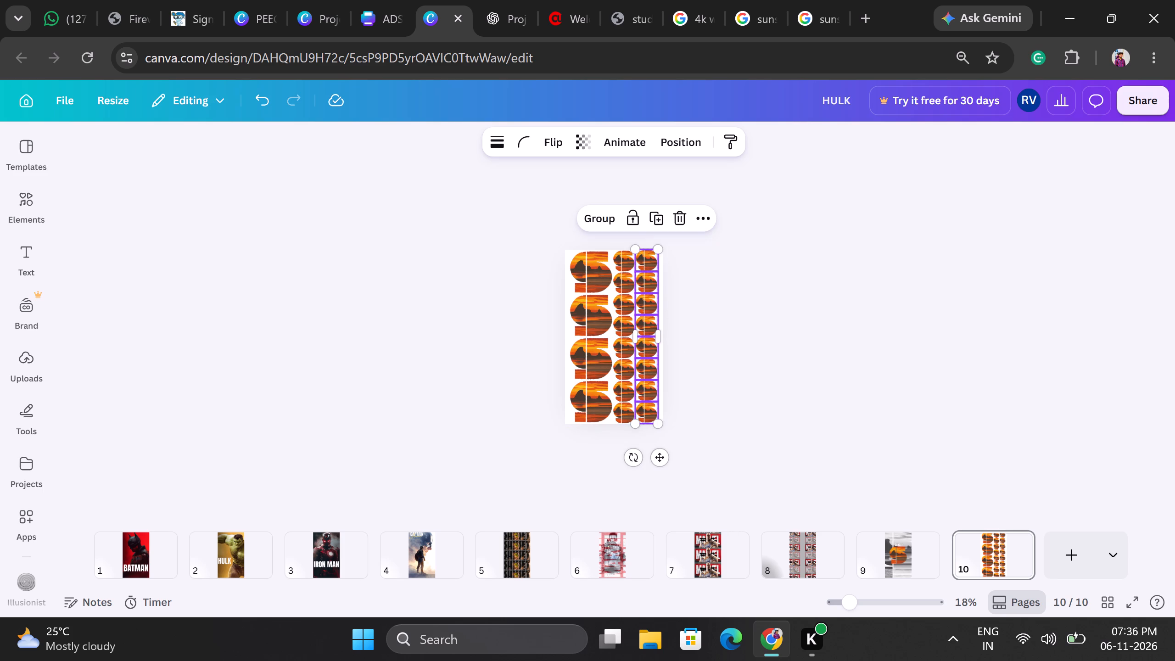